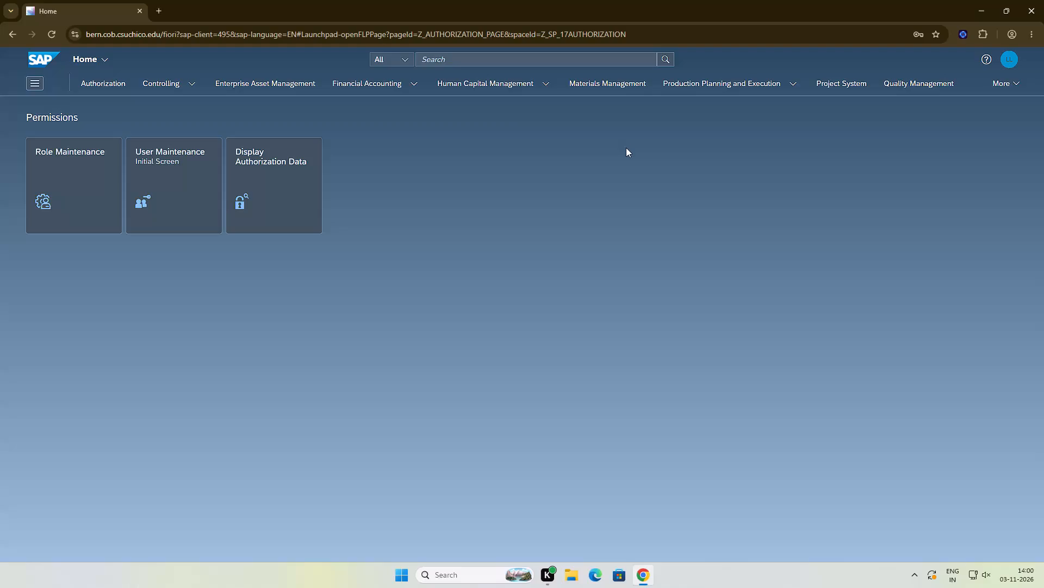
# Open the Post Goods Movement app from the Stock Transport Order page of Warehouse Management.
pyautogui.click(1016, 84)
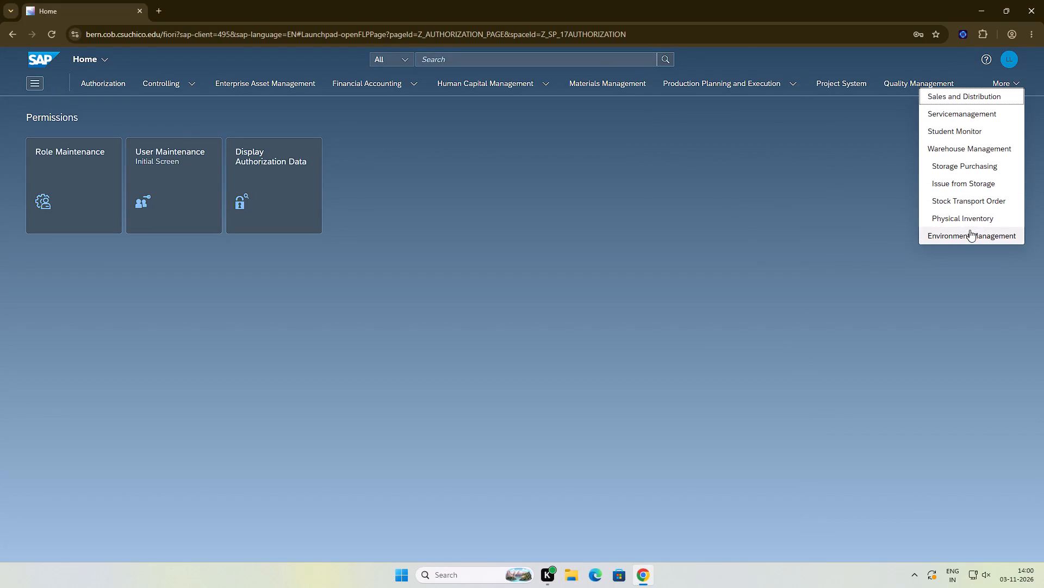
pyautogui.click(979, 198)
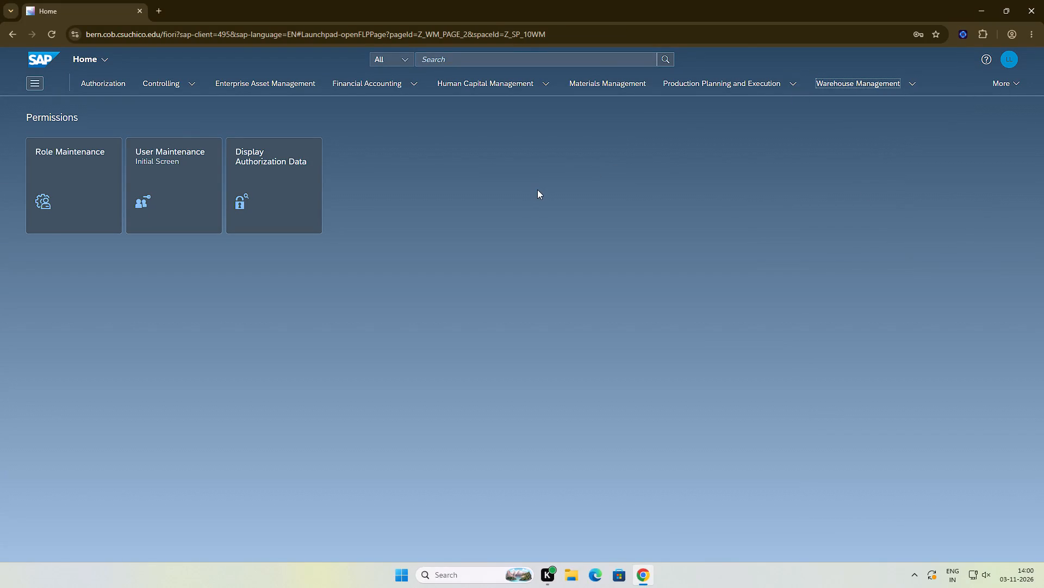
pyautogui.scroll(-3, 458, 214)
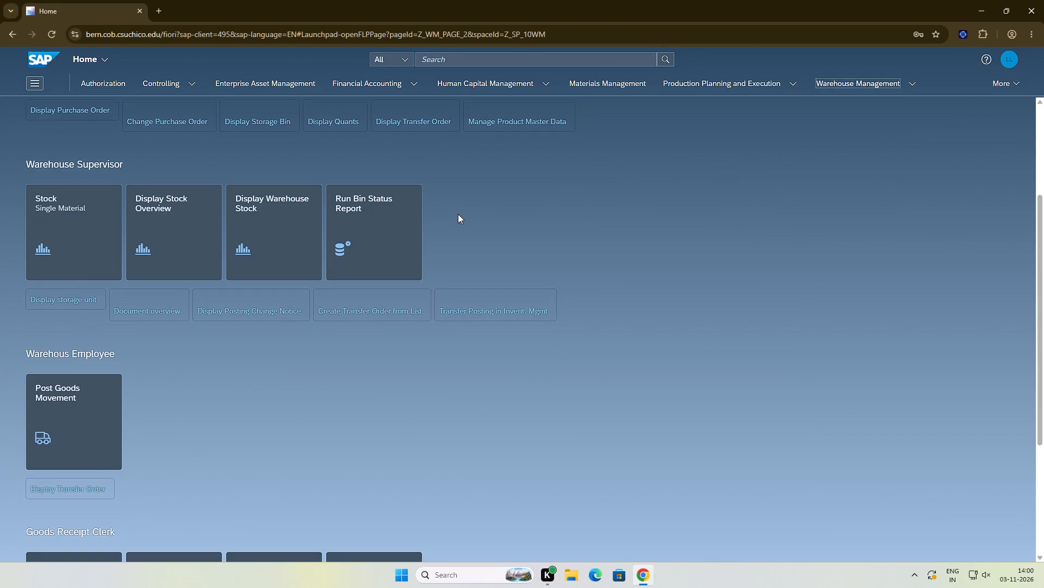
pyautogui.scroll(-3, 458, 214)
pyautogui.click(45, 238)
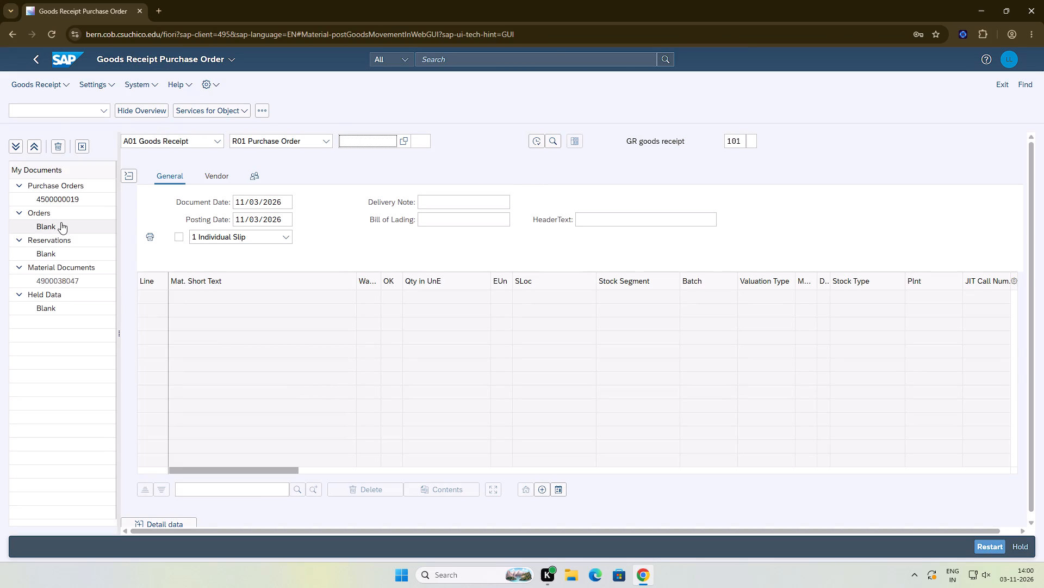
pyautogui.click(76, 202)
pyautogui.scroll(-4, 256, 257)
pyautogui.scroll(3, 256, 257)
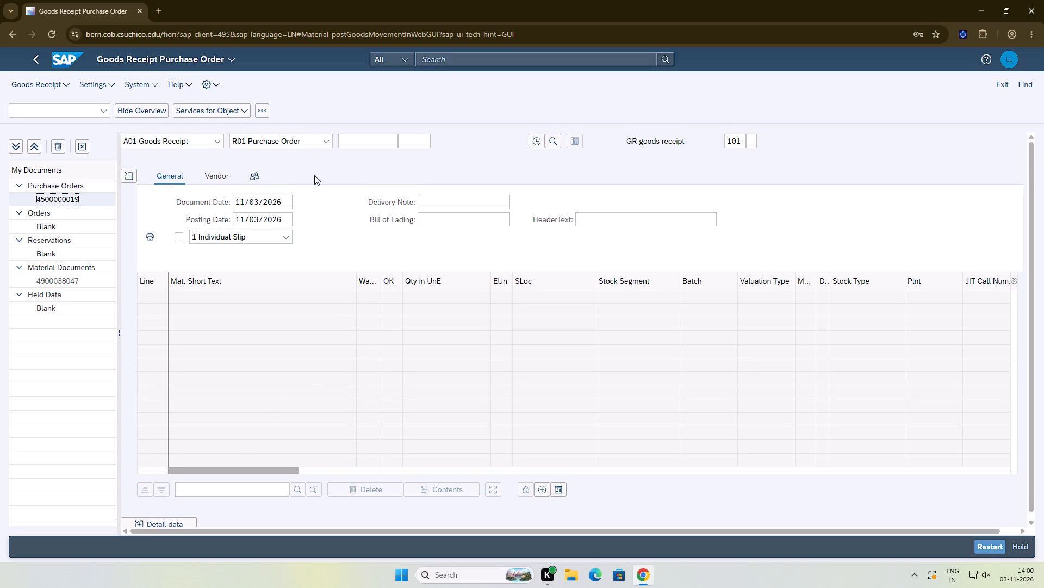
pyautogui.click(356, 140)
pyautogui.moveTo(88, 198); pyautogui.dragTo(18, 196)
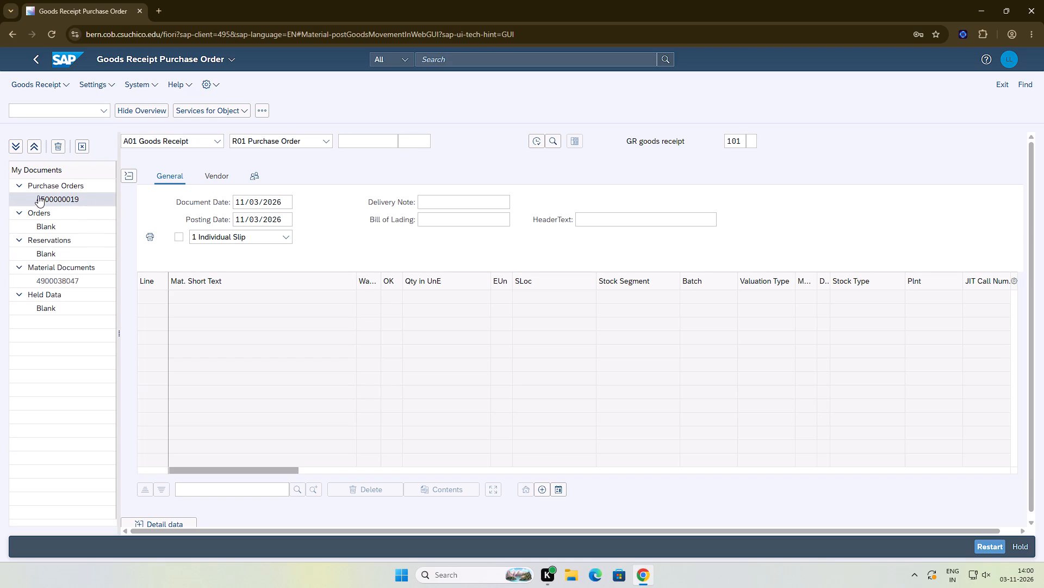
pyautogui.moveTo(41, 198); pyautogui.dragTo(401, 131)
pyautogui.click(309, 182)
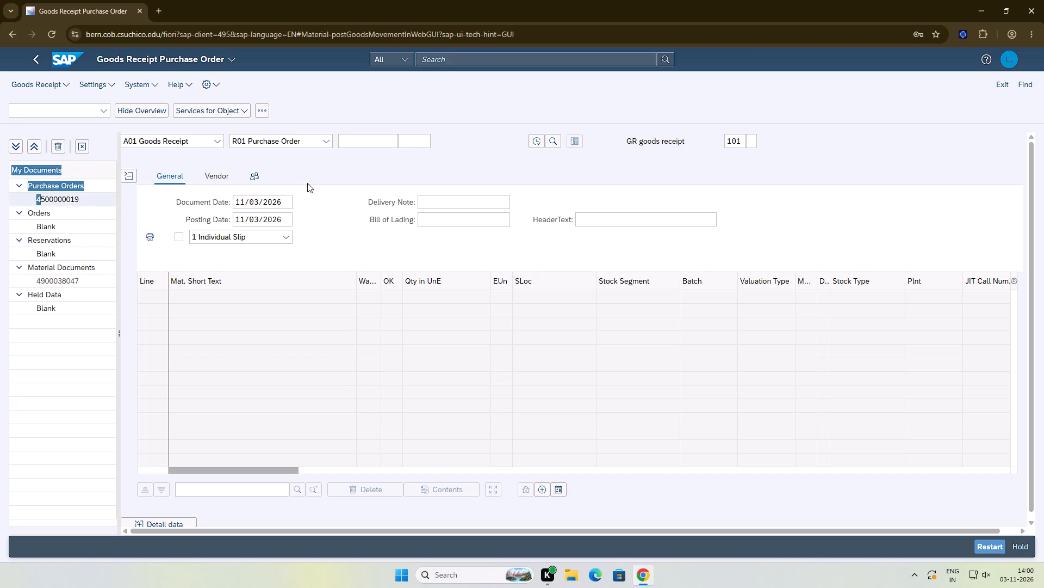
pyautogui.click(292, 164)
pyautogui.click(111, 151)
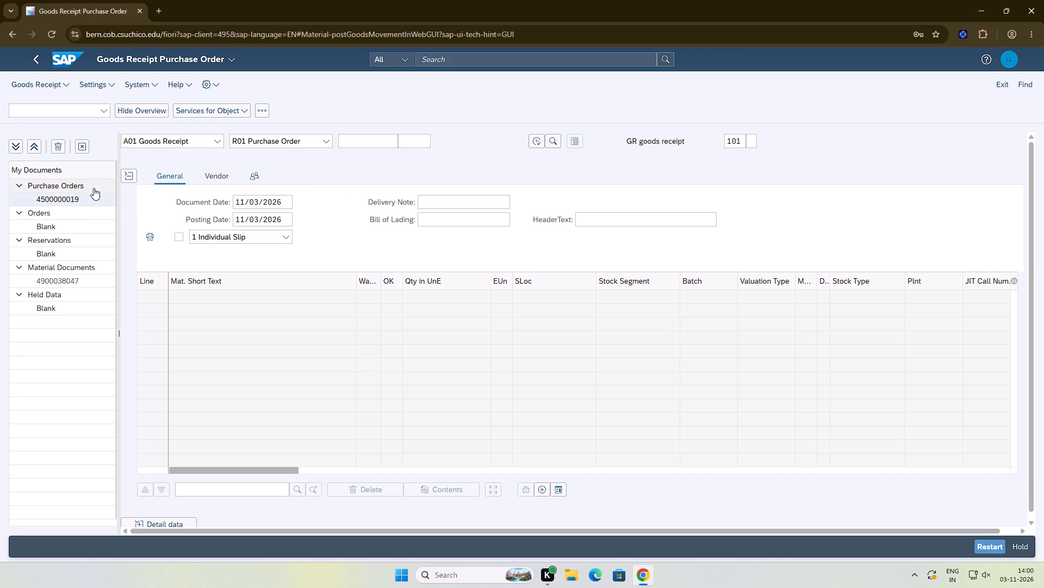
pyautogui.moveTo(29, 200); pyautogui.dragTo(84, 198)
pyautogui.moveTo(38, 199); pyautogui.dragTo(84, 199)
pyautogui.hotkey('ctrl', 'c')
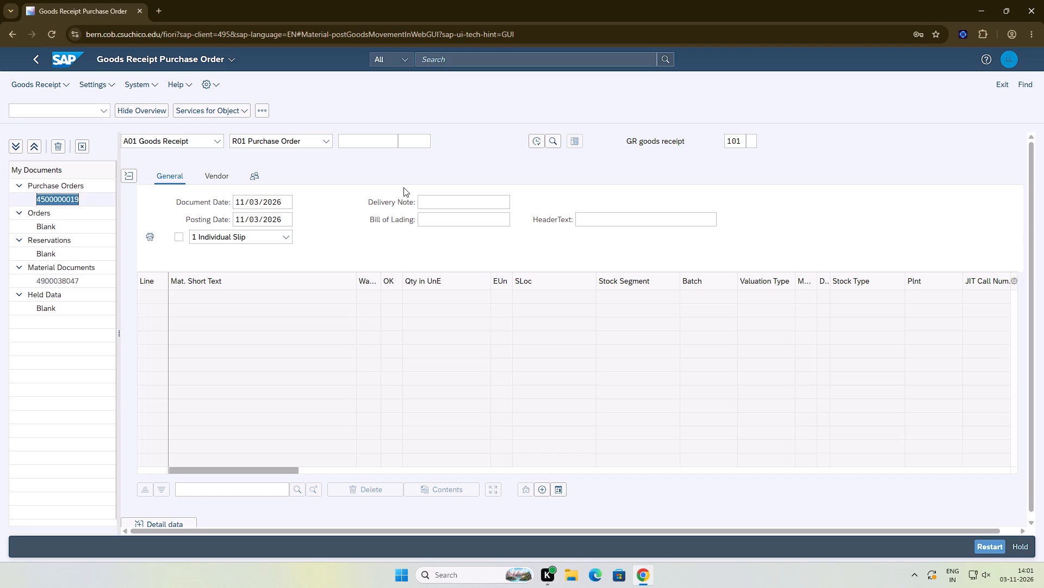
pyautogui.click(359, 139)
pyautogui.hotkey('ctrl', 'v')
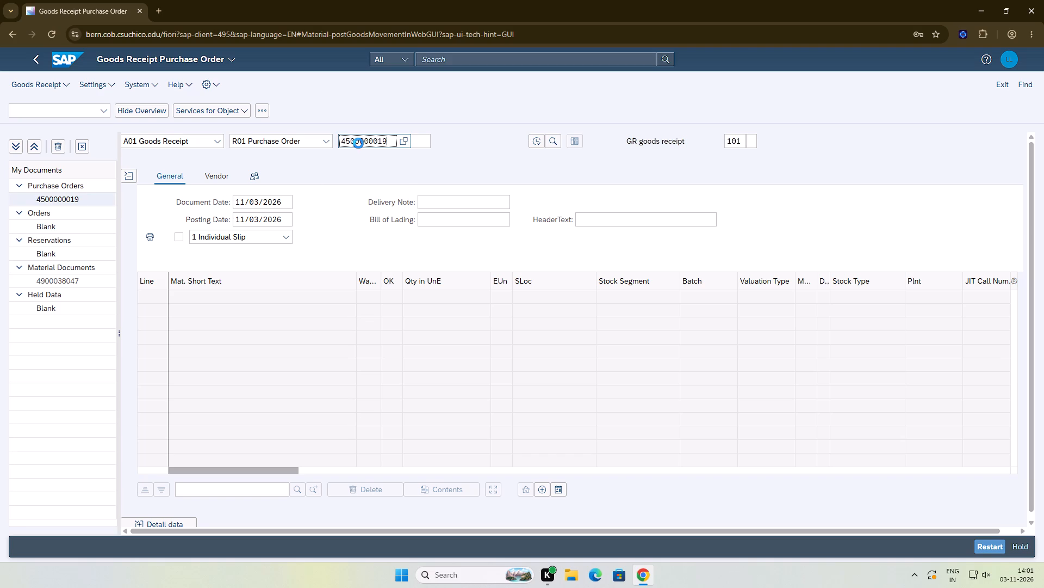
pyautogui.press('Return')
pyautogui.click(424, 134)
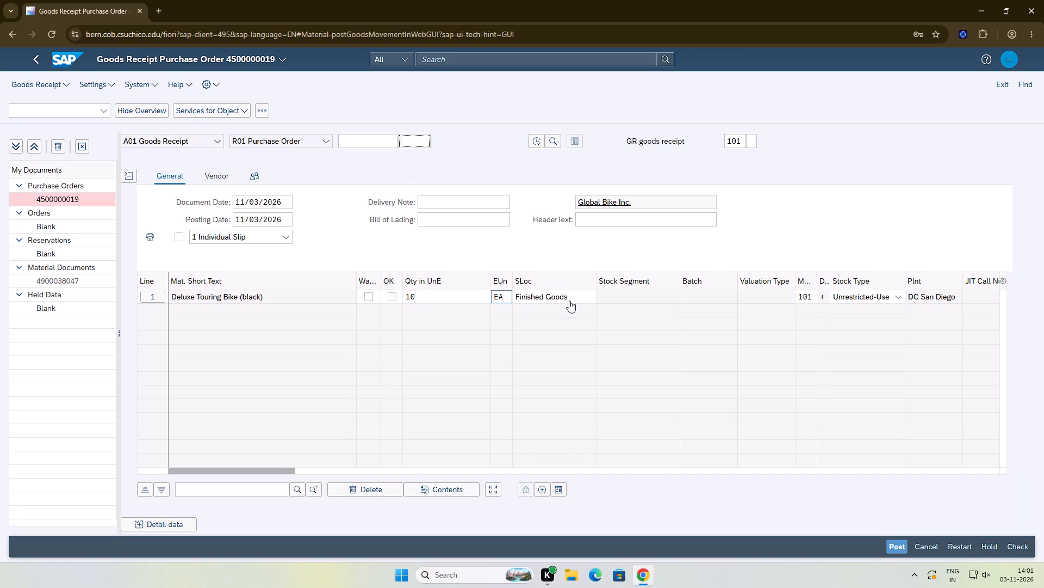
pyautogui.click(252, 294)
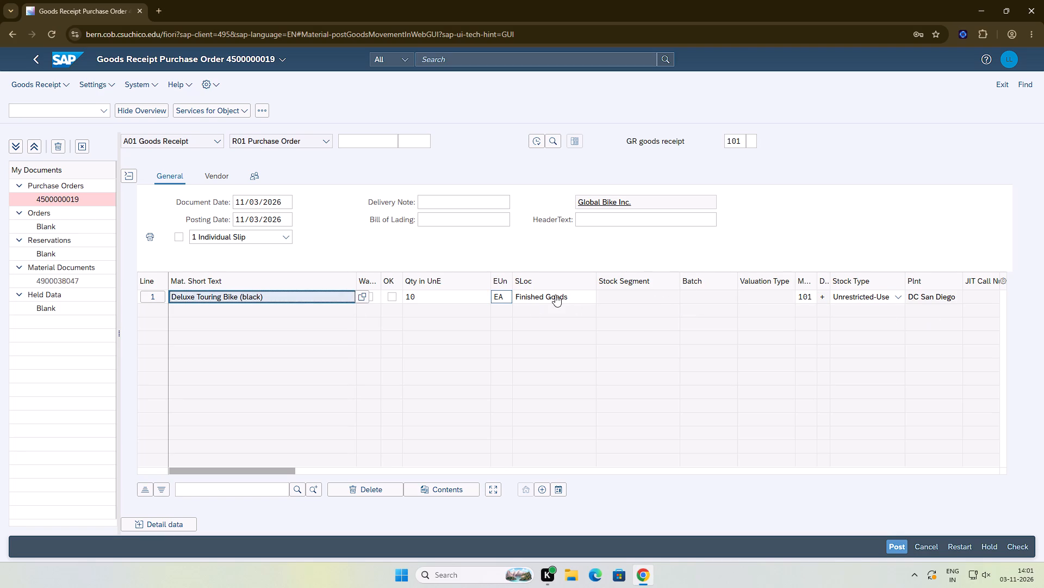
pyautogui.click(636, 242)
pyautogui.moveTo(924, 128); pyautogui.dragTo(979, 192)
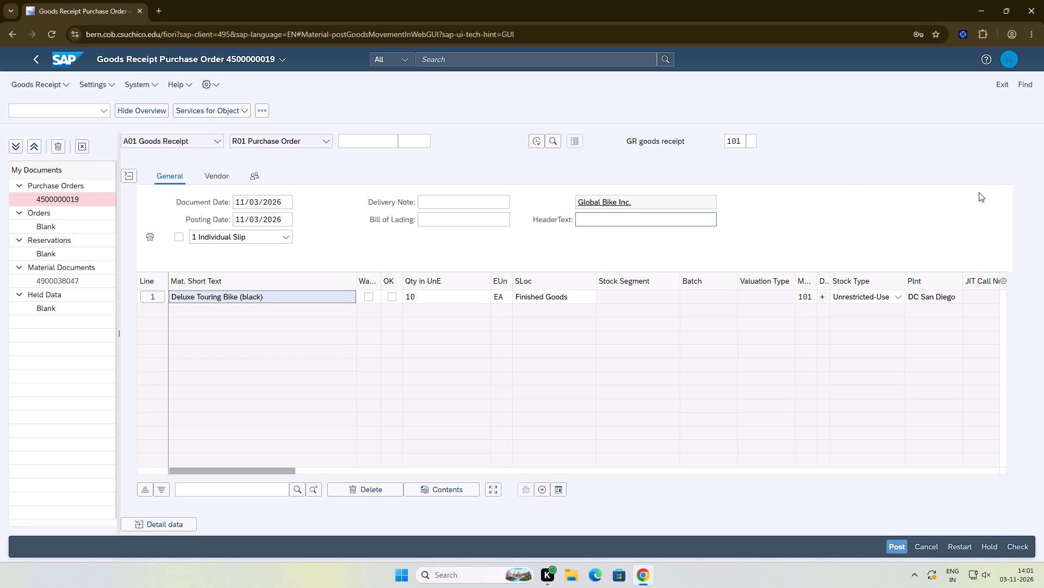
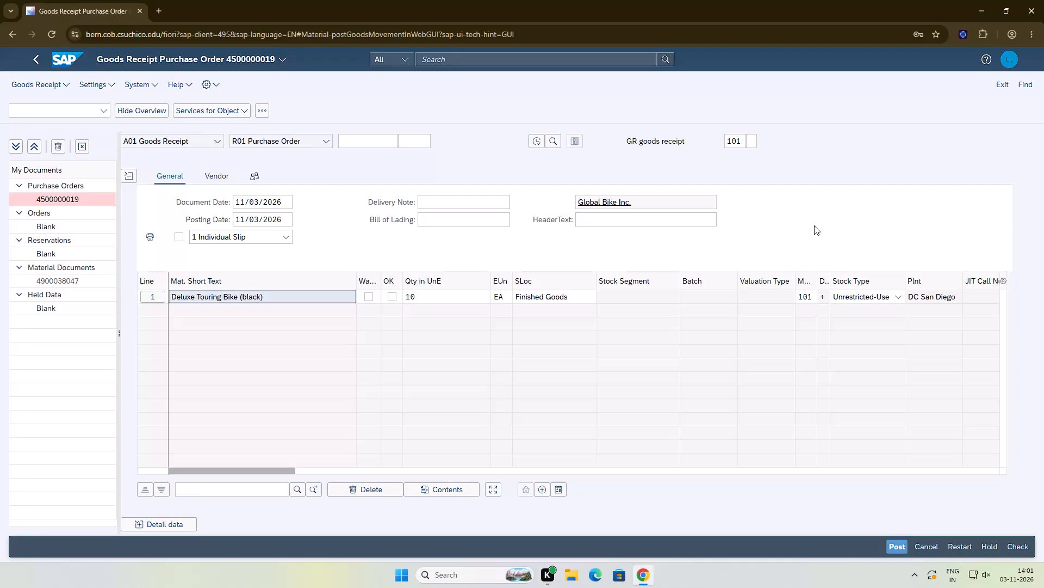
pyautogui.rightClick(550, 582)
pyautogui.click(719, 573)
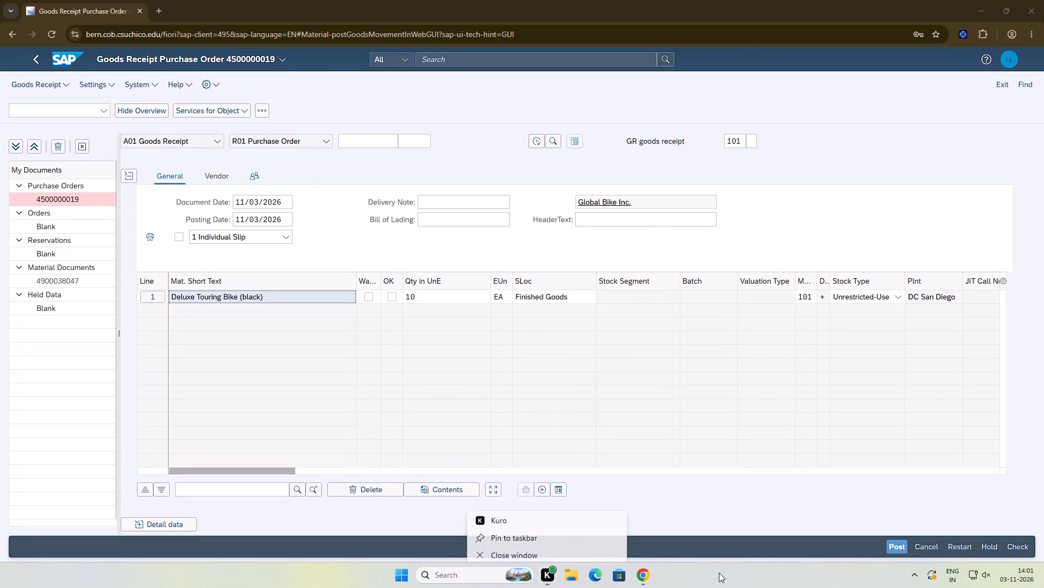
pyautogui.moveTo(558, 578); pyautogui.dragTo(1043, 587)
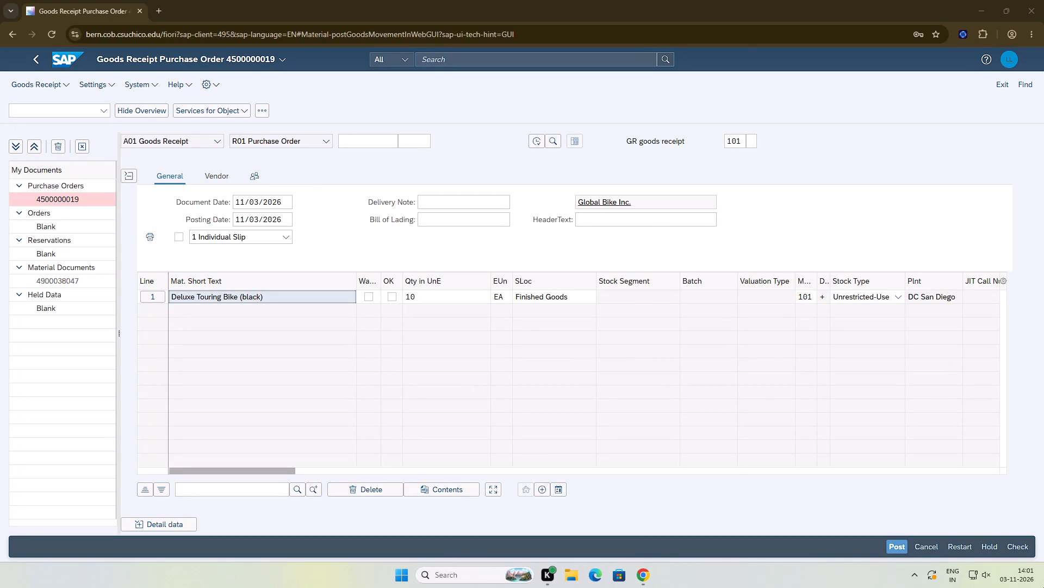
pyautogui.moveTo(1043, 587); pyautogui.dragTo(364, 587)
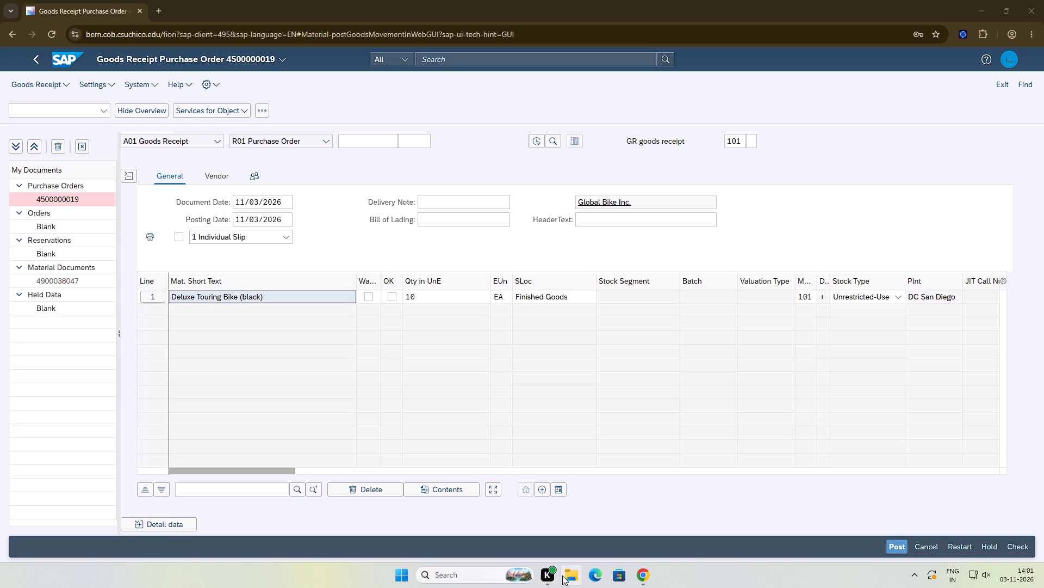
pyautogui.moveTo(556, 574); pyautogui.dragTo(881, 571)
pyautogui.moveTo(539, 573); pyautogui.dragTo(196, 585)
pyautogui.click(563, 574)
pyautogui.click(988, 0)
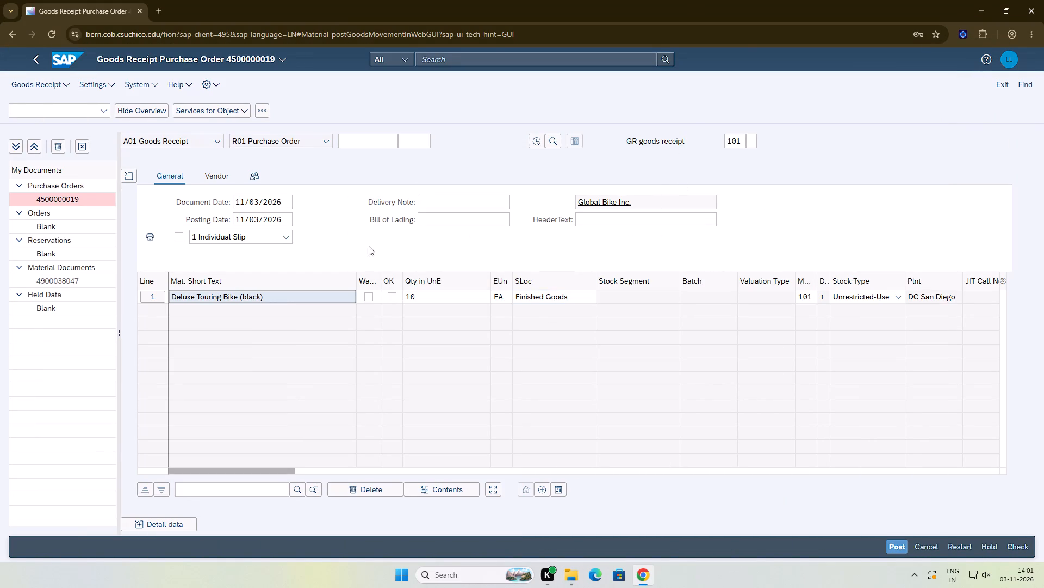
# Mark the Deluxe Touring Bike (black) line item as OK for goods receipt.
pyautogui.click(388, 296)
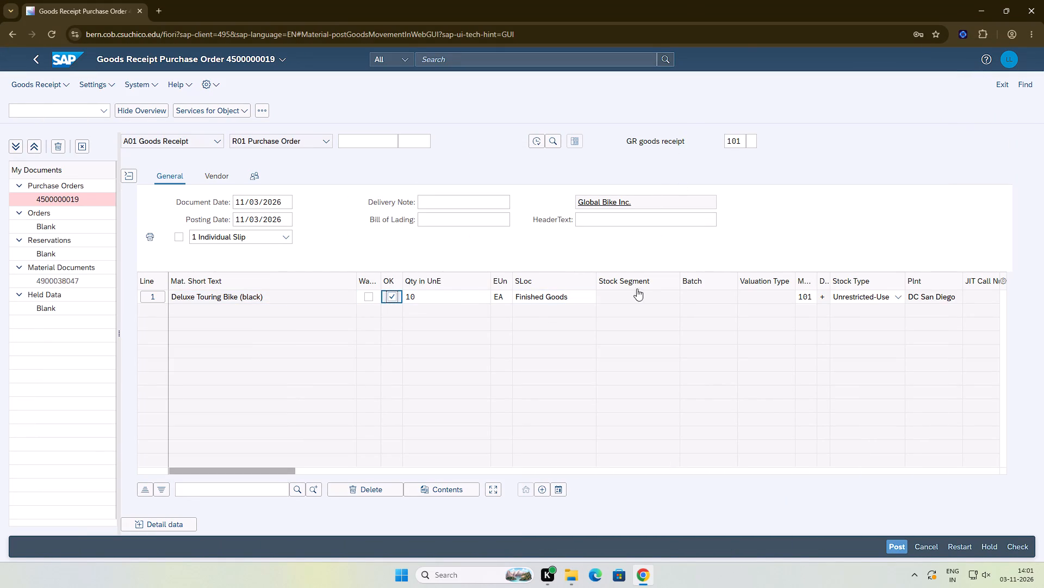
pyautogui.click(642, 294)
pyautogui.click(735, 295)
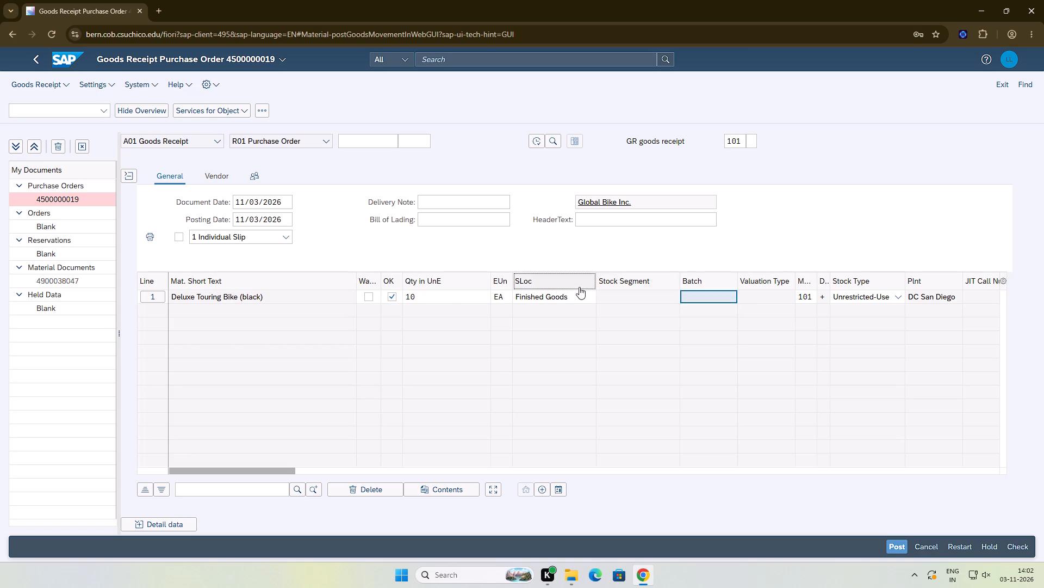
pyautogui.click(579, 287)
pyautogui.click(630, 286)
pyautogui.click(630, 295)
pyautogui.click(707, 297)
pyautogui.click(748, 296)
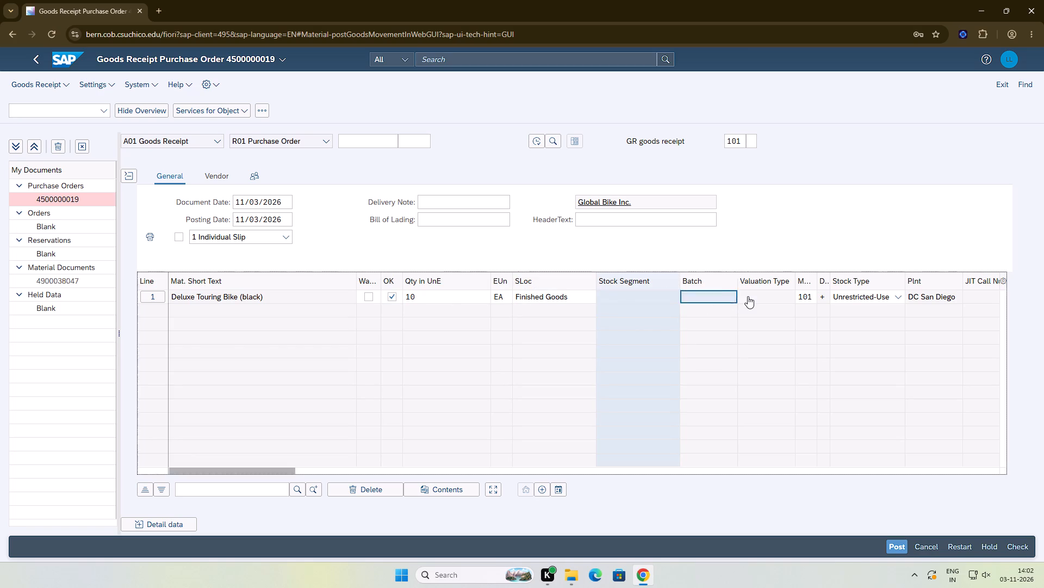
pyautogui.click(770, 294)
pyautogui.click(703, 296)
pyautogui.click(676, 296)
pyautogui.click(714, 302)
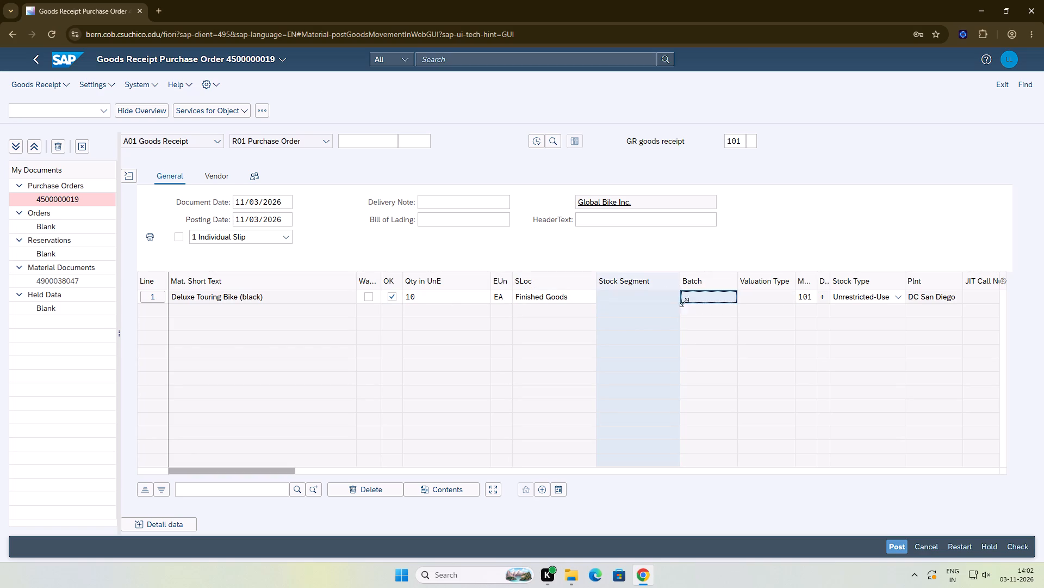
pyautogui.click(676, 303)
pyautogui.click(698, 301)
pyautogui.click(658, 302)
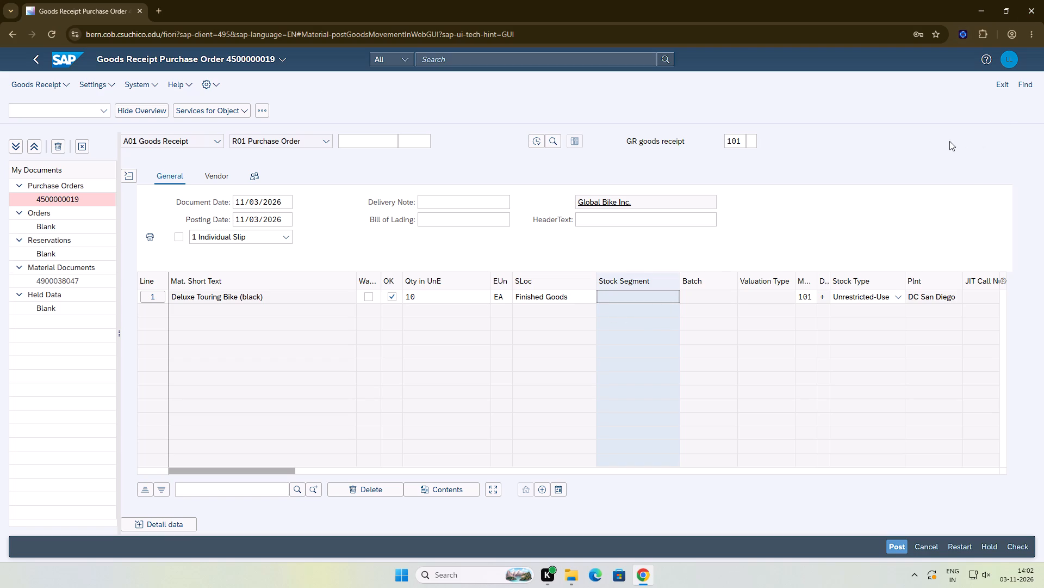
pyautogui.click(892, 548)
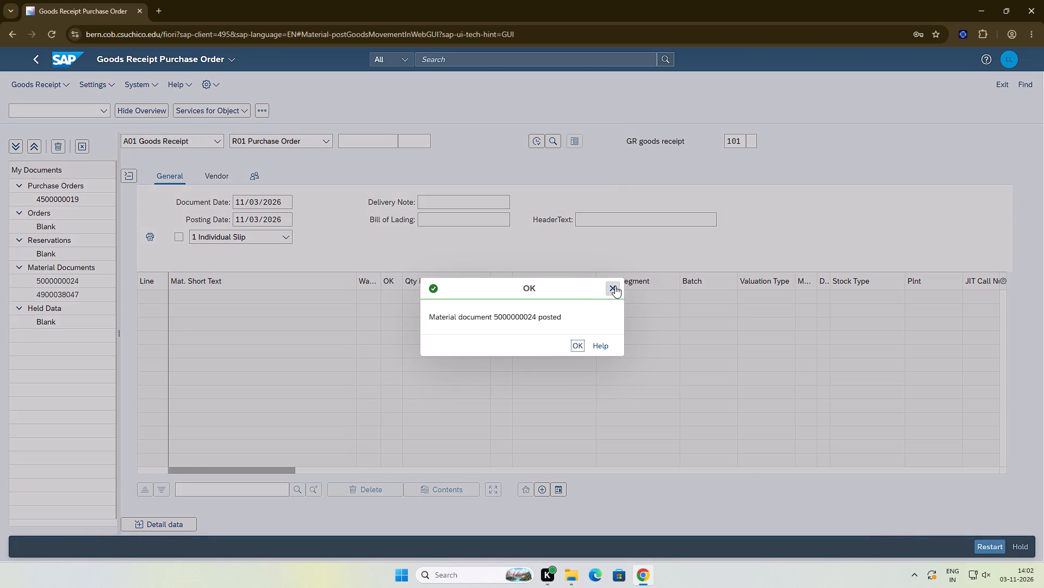
# Copy the new material document number from the posting confirmation and close the message.
pyautogui.click(527, 319)
pyautogui.moveTo(493, 314); pyautogui.dragTo(496, 315)
pyautogui.moveTo(496, 315); pyautogui.dragTo(536, 317)
pyautogui.hotkey('ctrl', 'c')
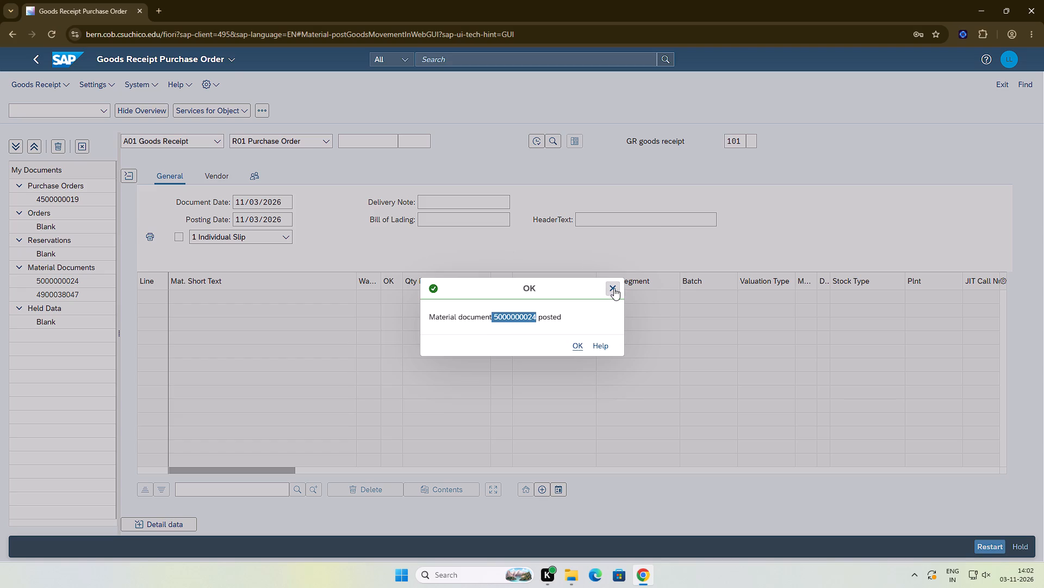
pyautogui.click(614, 288)
# Search the web for Dontpad in a new browser tab and open the Dontpad.com site.
pyautogui.click(164, 10)
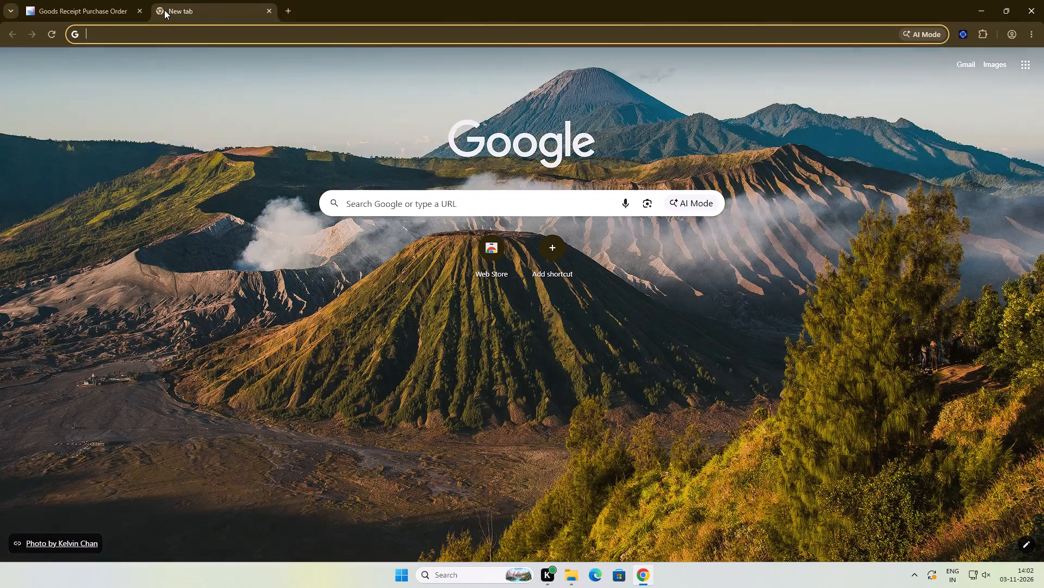
pyautogui.write('dont')
pyautogui.press('Return')
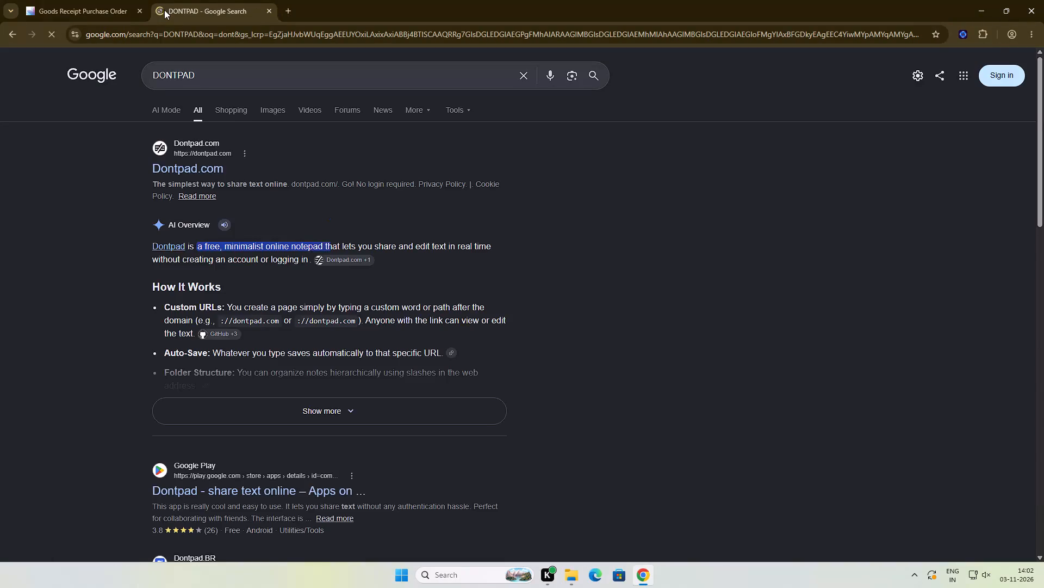
pyautogui.click(195, 159)
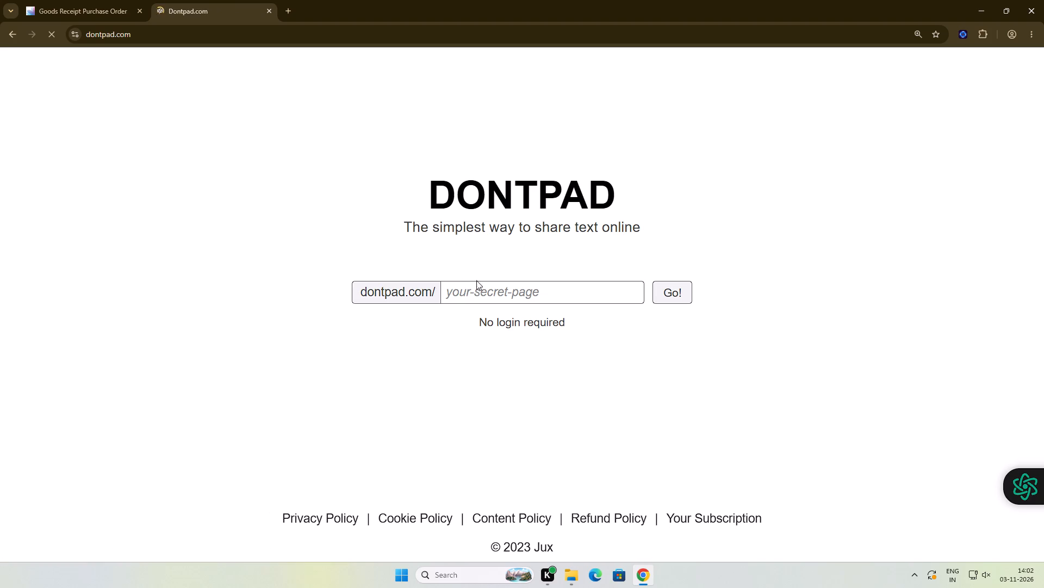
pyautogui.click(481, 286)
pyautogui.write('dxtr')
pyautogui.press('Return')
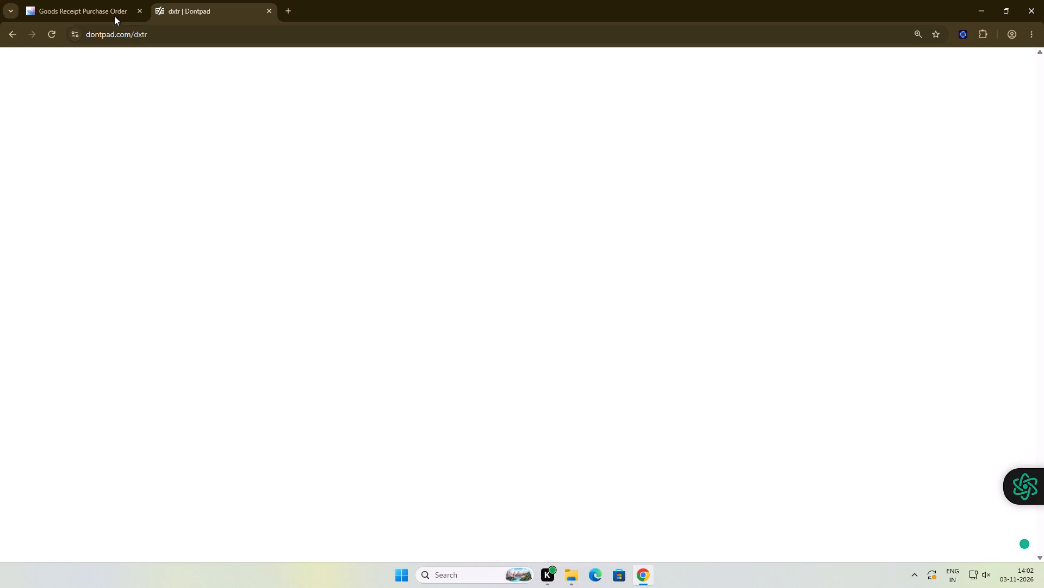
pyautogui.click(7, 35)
# Open the Dontpad page named DXTR, in capital letters.
pyautogui.moveTo(529, 293); pyautogui.dragTo(281, 289)
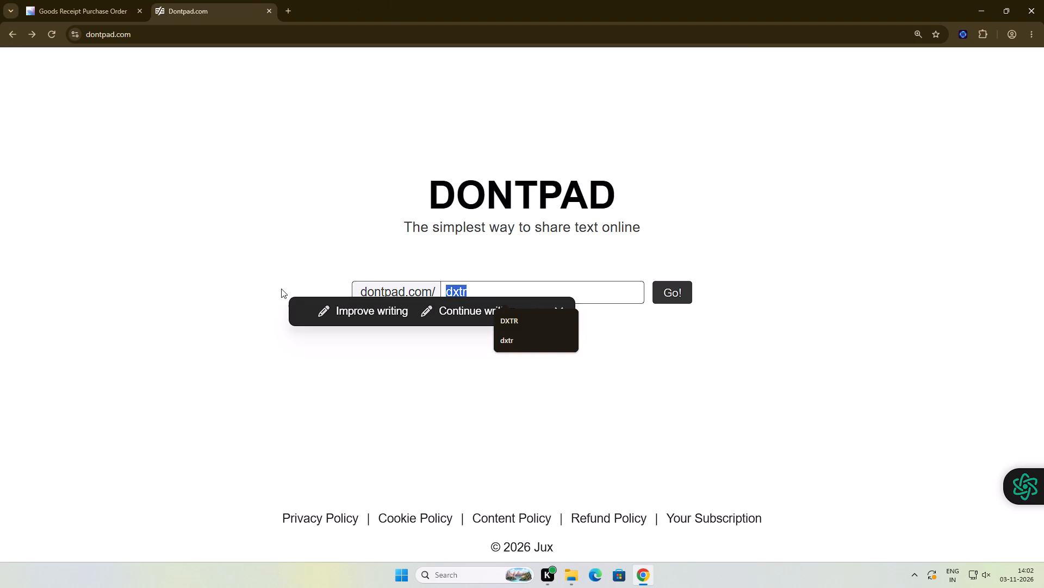
pyautogui.write('DXTR')
pyautogui.press('Return')
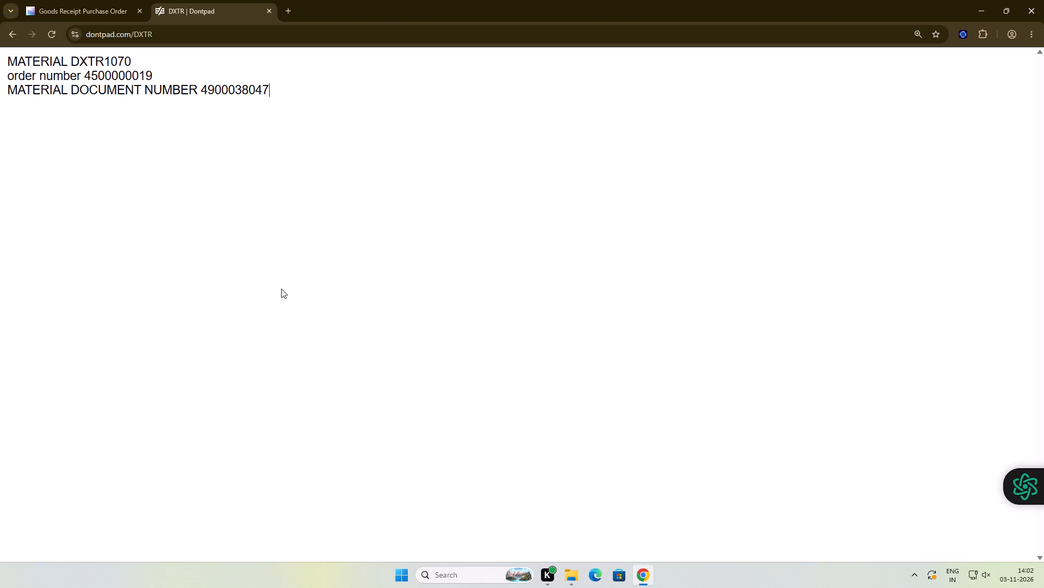
pyautogui.press('Return')
pyautogui.hotkey('ctrl', 'v')
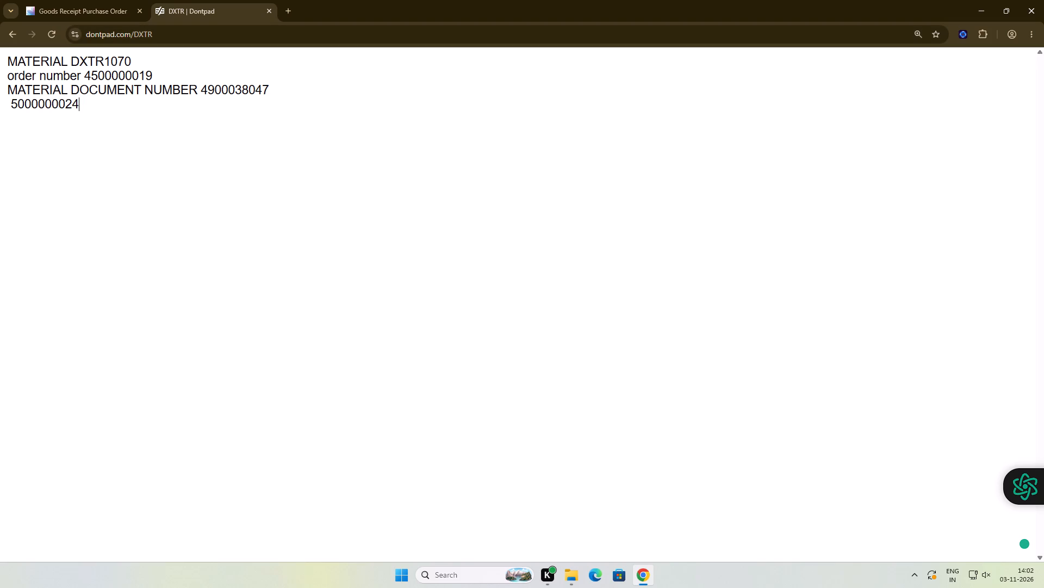
pyautogui.click(9, 105)
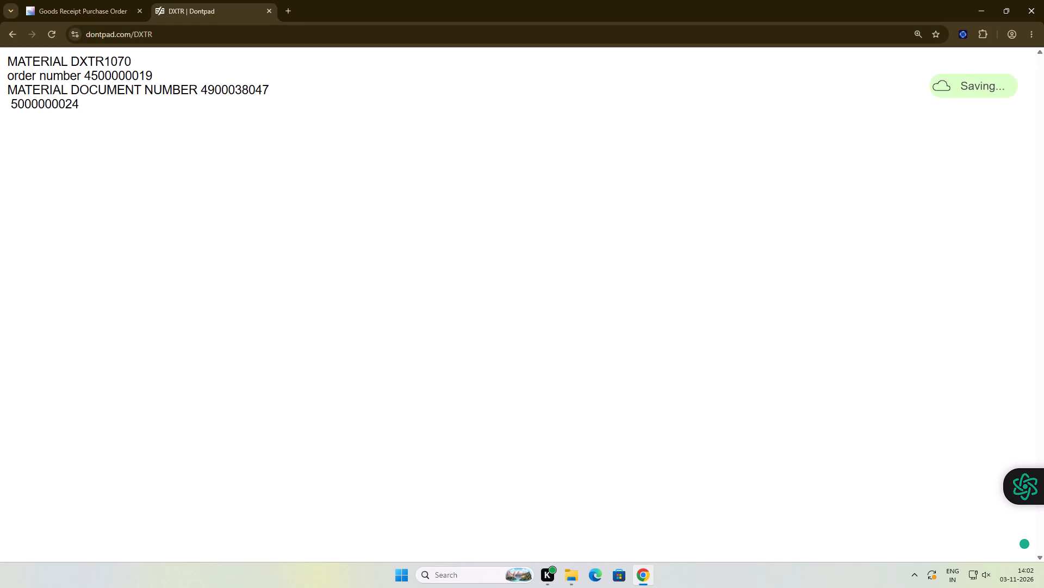
pyautogui.write('NEW')
pyautogui.press('space')
pyautogui.write('MATE')
pyautogui.write('RIA;')
pyautogui.press('space')
pyautogui.press('BackSpace')
pyautogui.press('BackSpace')
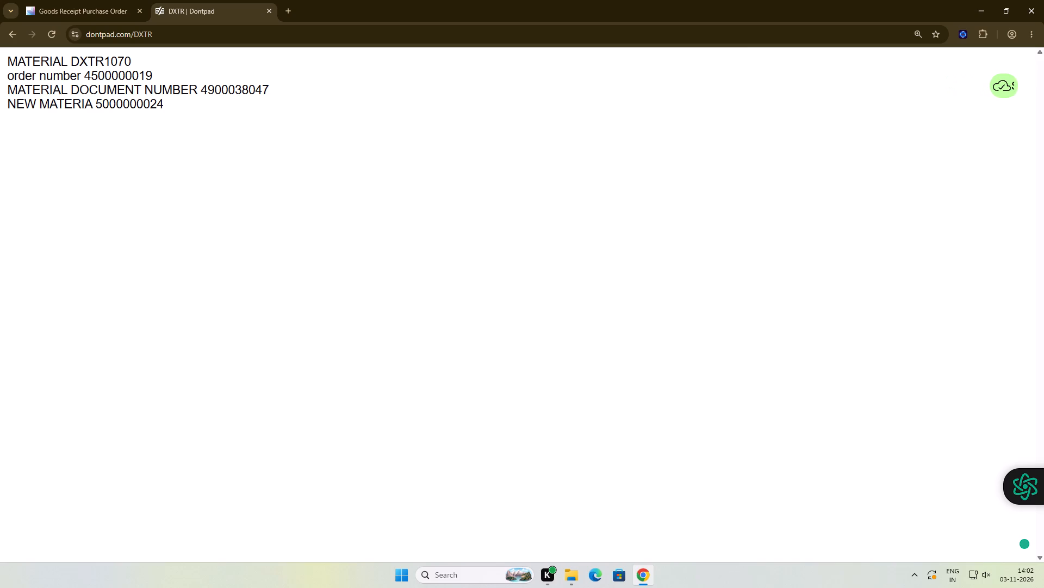
pyautogui.press('l')
pyautogui.press('space')
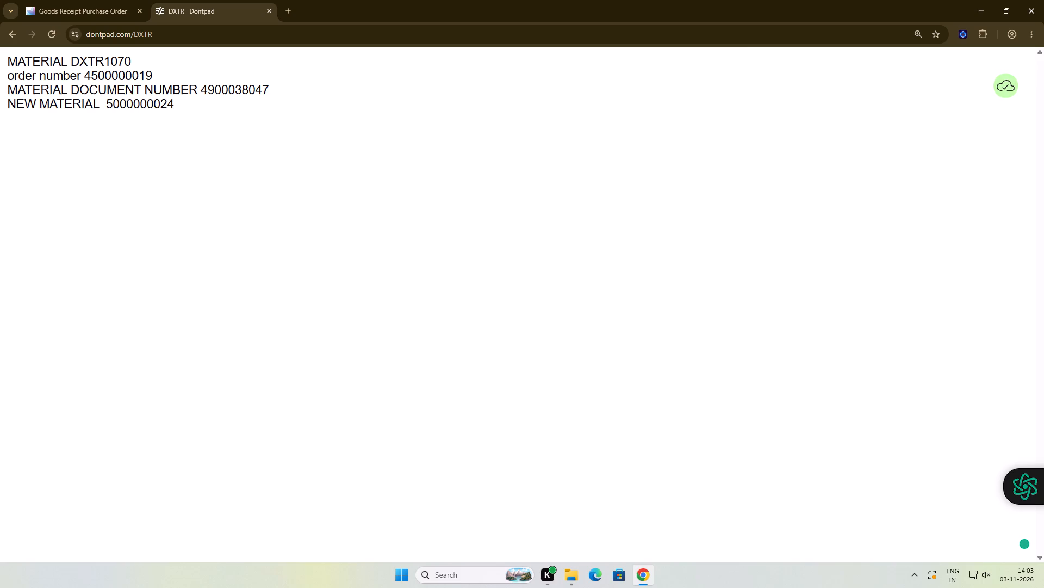
pyautogui.write('DOC')
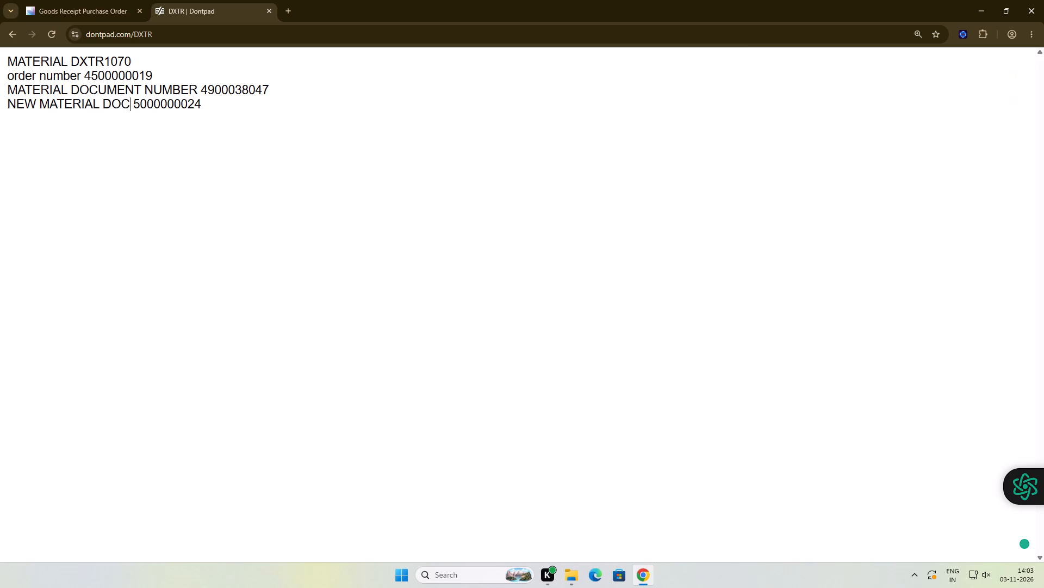
# Switch back to SAP and open the Stock Transport Order page of Warehouse Management from the home page.
pyautogui.click(48, 0)
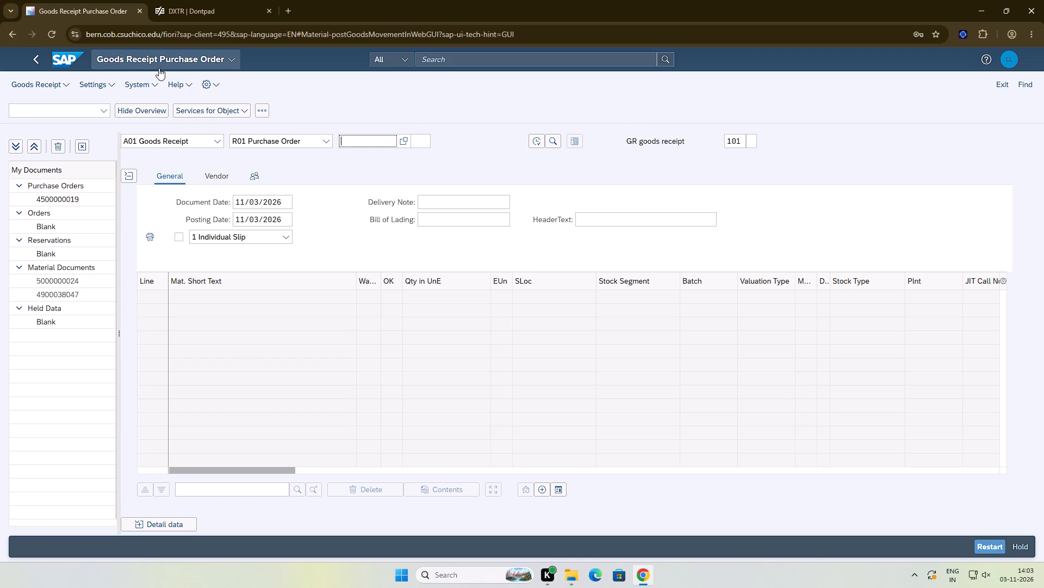
pyautogui.click(68, 56)
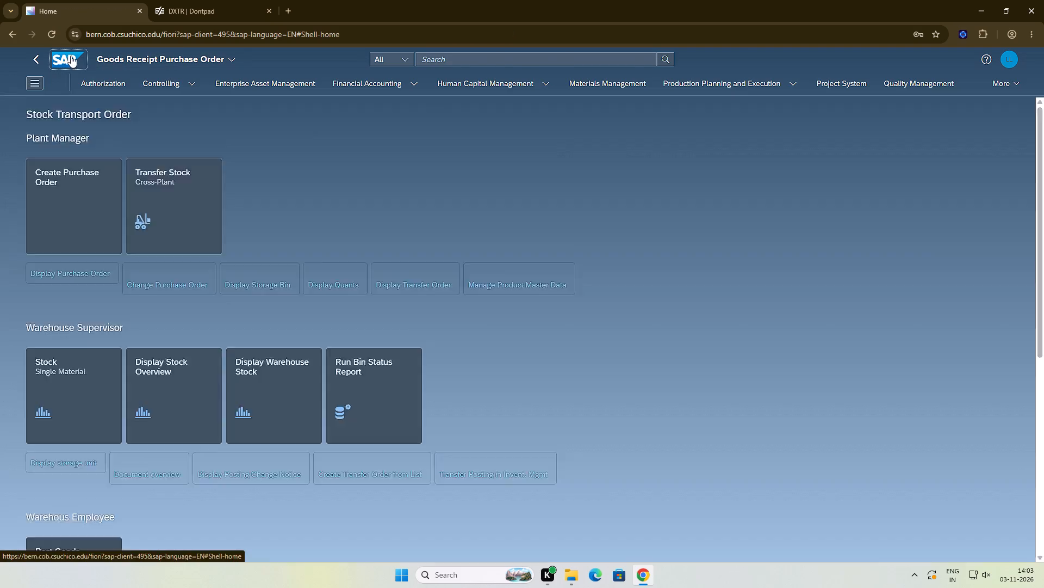
pyautogui.click(1017, 86)
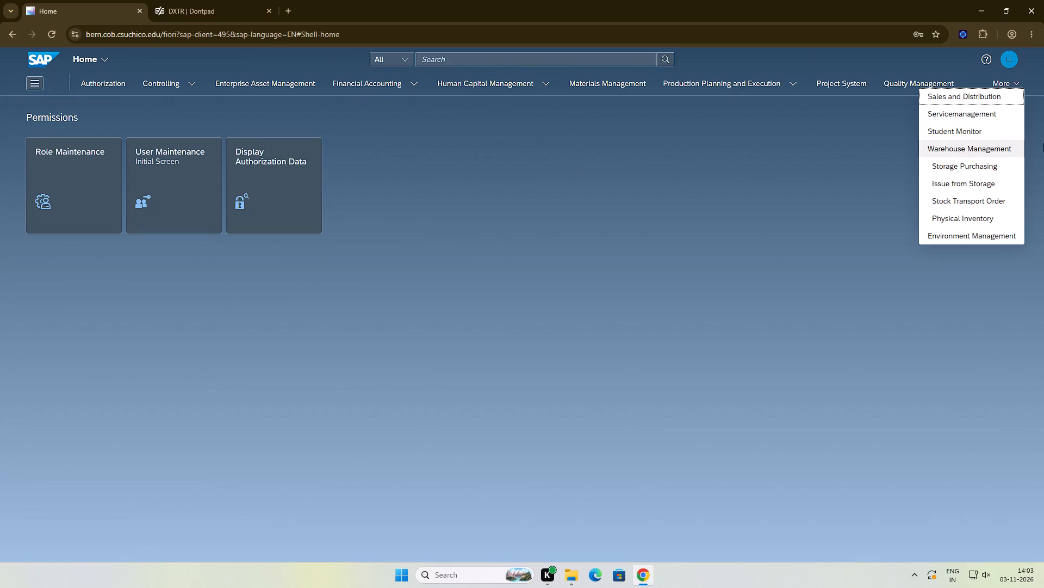
pyautogui.click(984, 207)
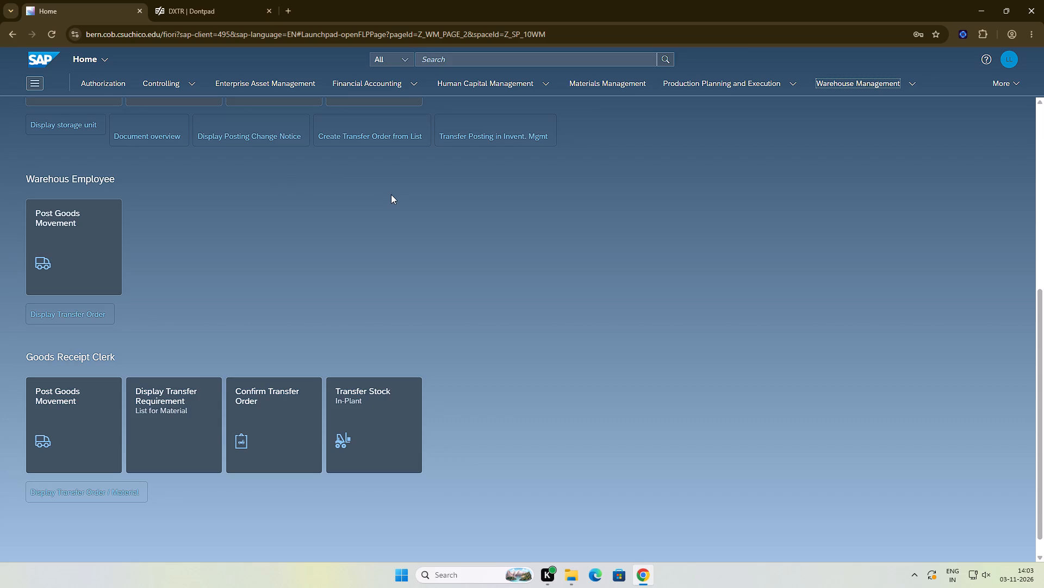
# Look through the apps offered for each role on the Stock Transport Order page.
pyautogui.scroll(9, 391, 194)
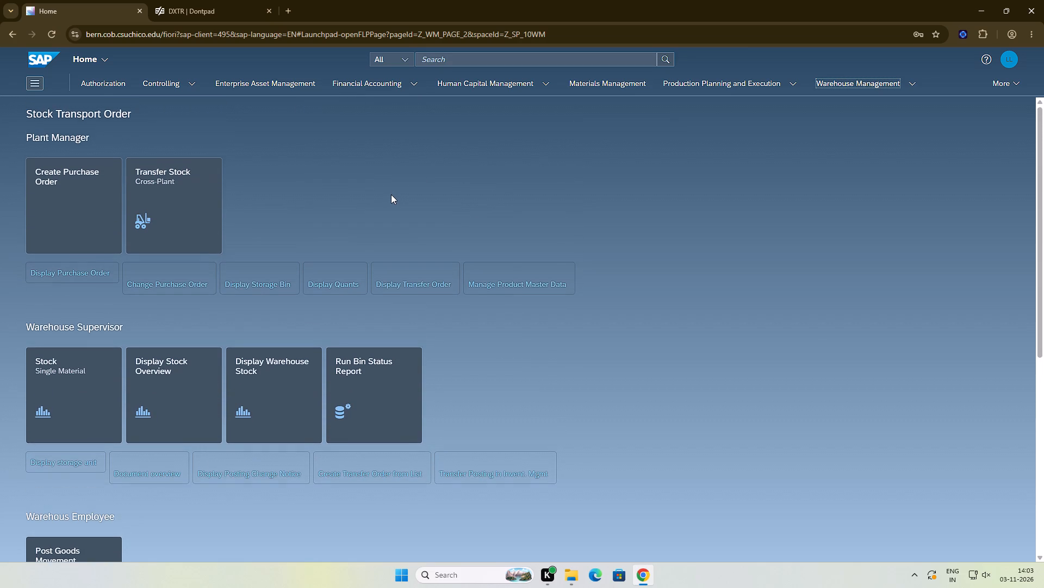
pyautogui.scroll(1, 391, 194)
pyautogui.scroll(-2, 391, 194)
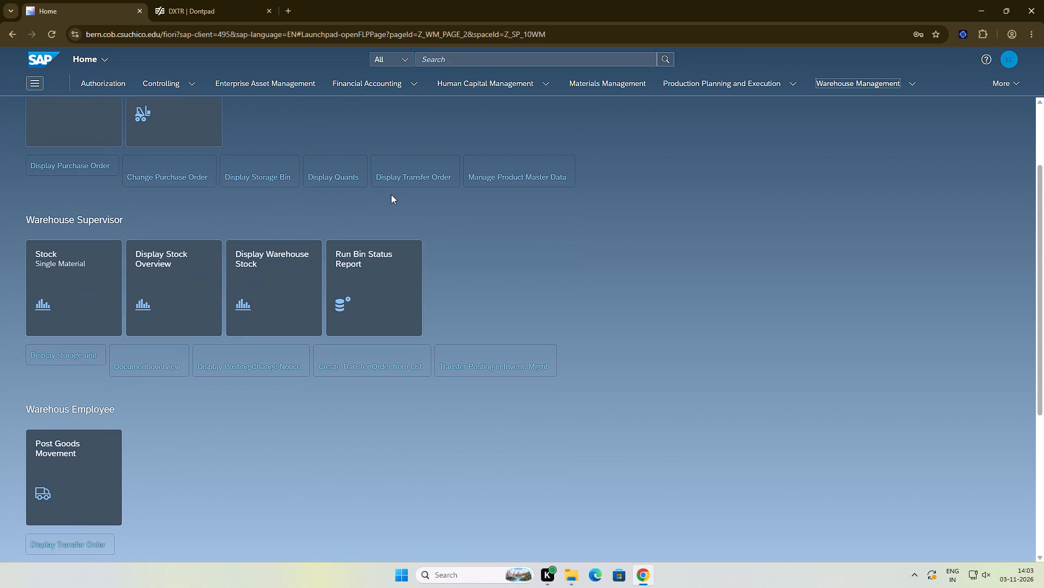
pyautogui.scroll(-10, 391, 194)
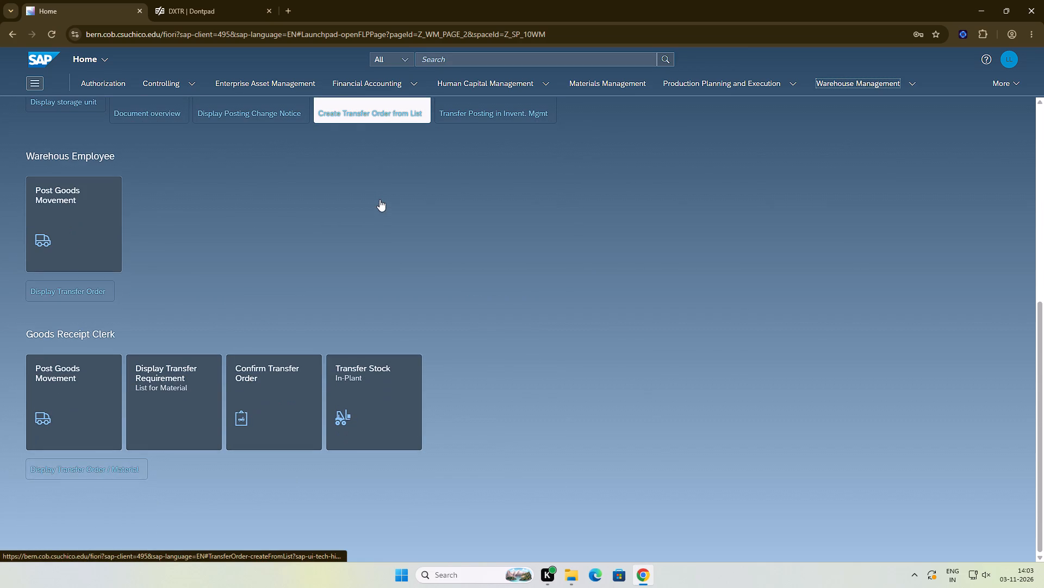
pyautogui.scroll(9, 380, 199)
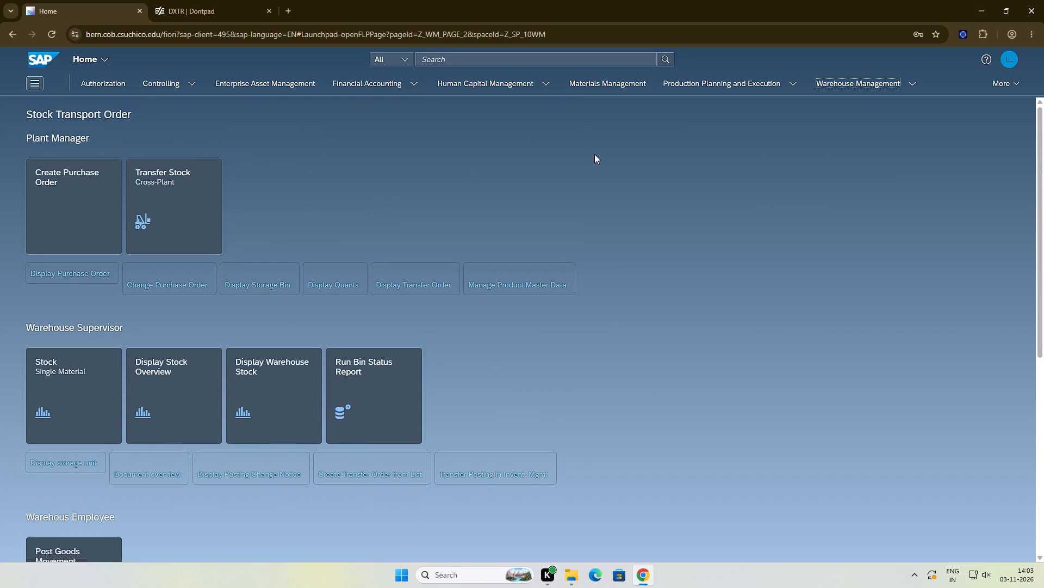
# Examine the apps offered in the Goods Receipt Clerk section of the Stock Transport Order page.
pyautogui.scroll(-7, 594, 154)
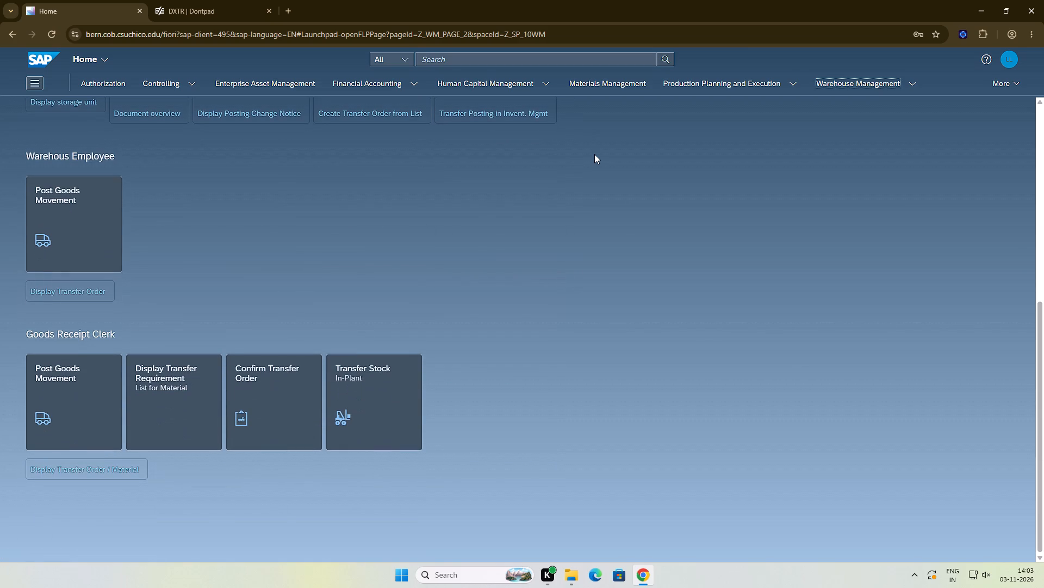
pyautogui.scroll(-3, 594, 154)
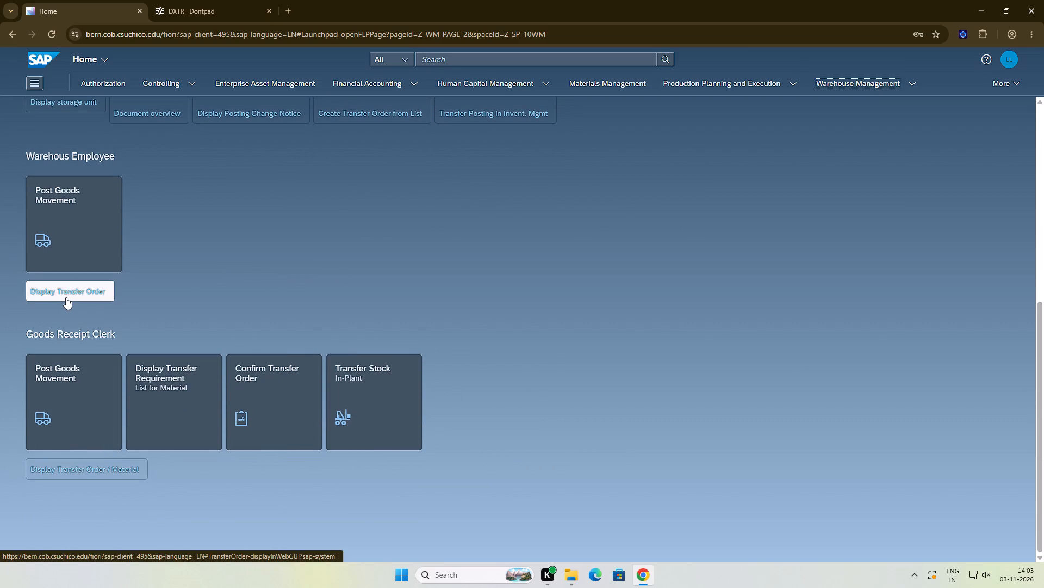
pyautogui.moveTo(119, 332); pyautogui.dragTo(16, 330)
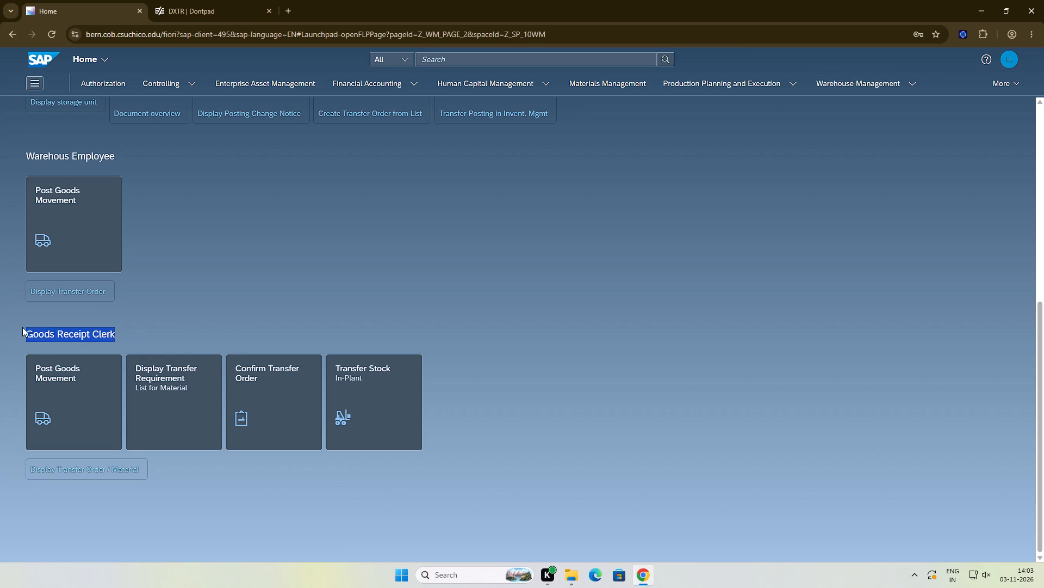
pyautogui.click(620, 235)
pyautogui.moveTo(142, 329); pyautogui.dragTo(126, 334)
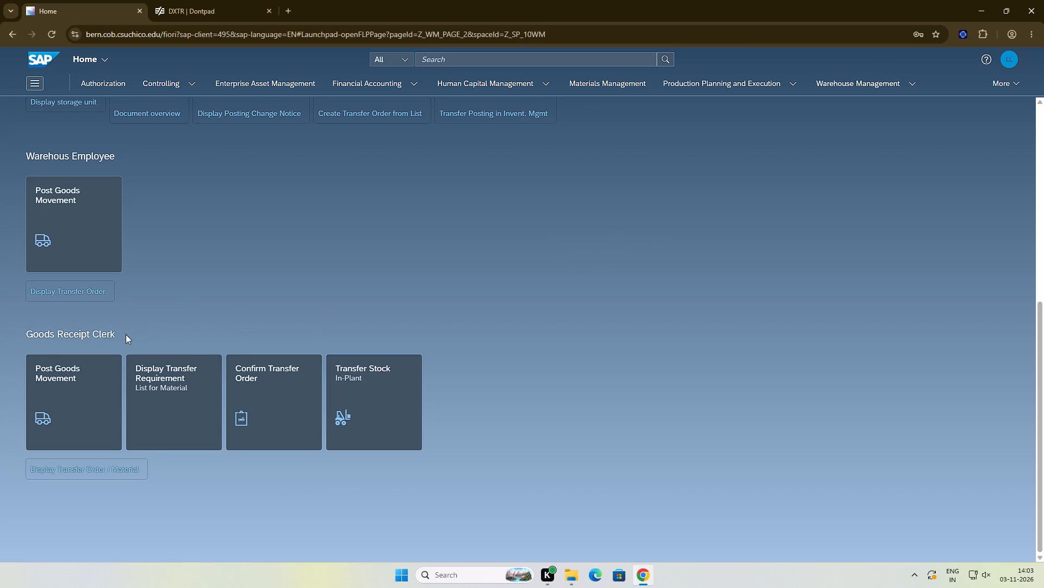
pyautogui.moveTo(126, 334); pyautogui.dragTo(0, 344)
pyautogui.click(41, 354)
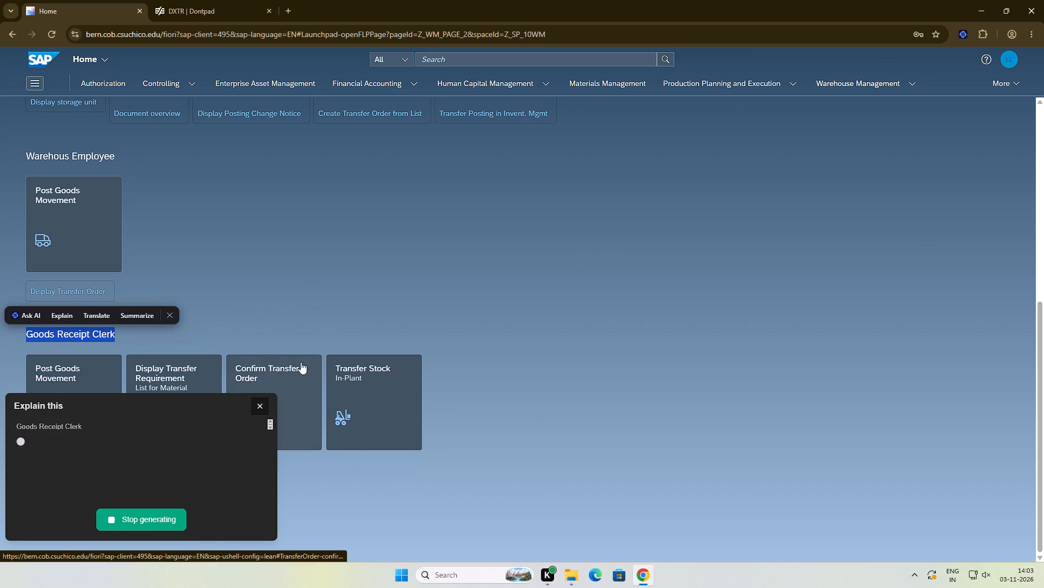
pyautogui.click(263, 406)
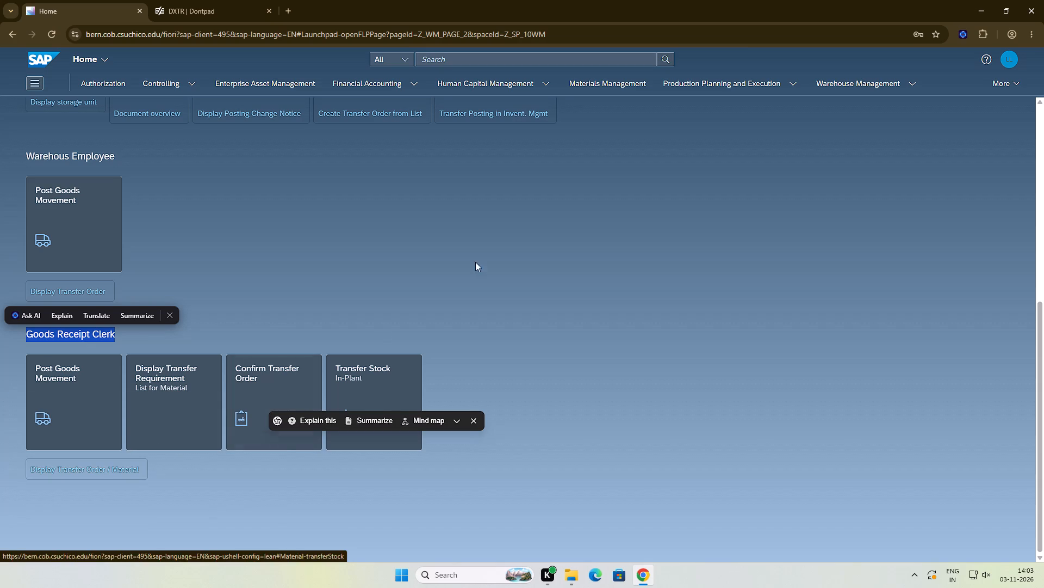
pyautogui.click(509, 224)
pyautogui.moveTo(388, 169); pyautogui.dragTo(494, 287)
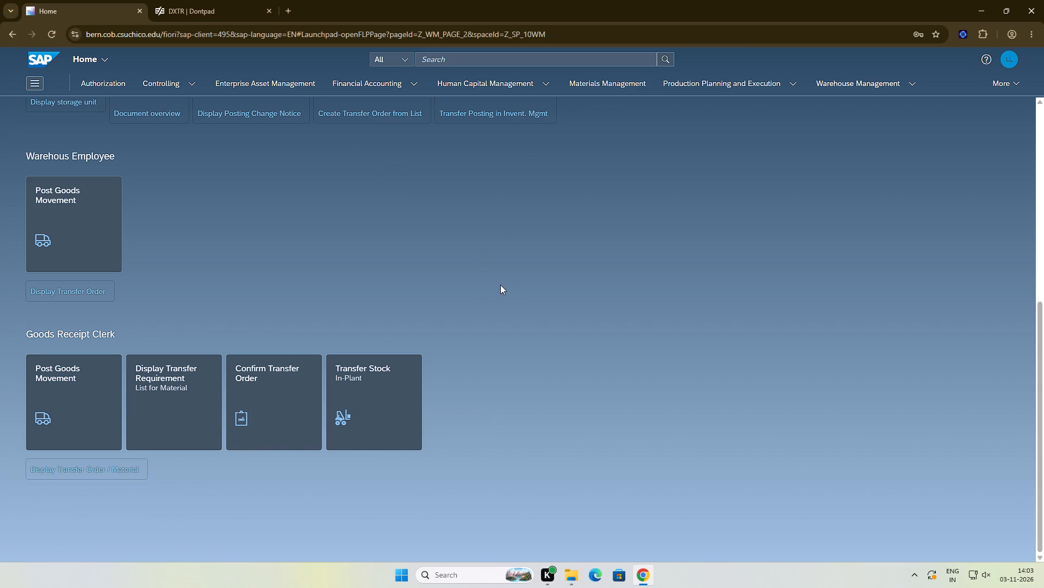
pyautogui.moveTo(10, 329); pyautogui.dragTo(405, 371)
pyautogui.moveTo(22, 334); pyautogui.dragTo(554, 385)
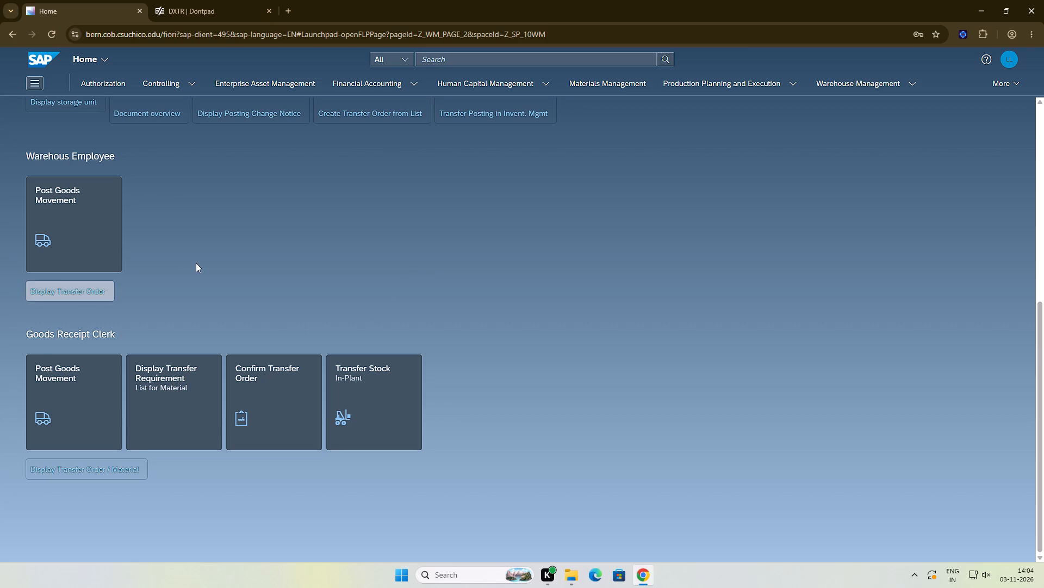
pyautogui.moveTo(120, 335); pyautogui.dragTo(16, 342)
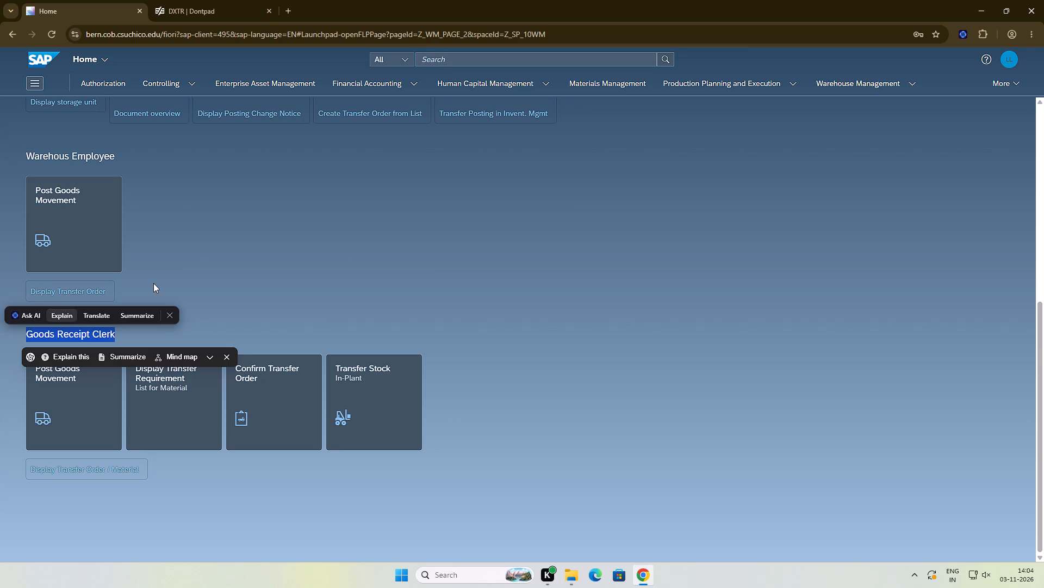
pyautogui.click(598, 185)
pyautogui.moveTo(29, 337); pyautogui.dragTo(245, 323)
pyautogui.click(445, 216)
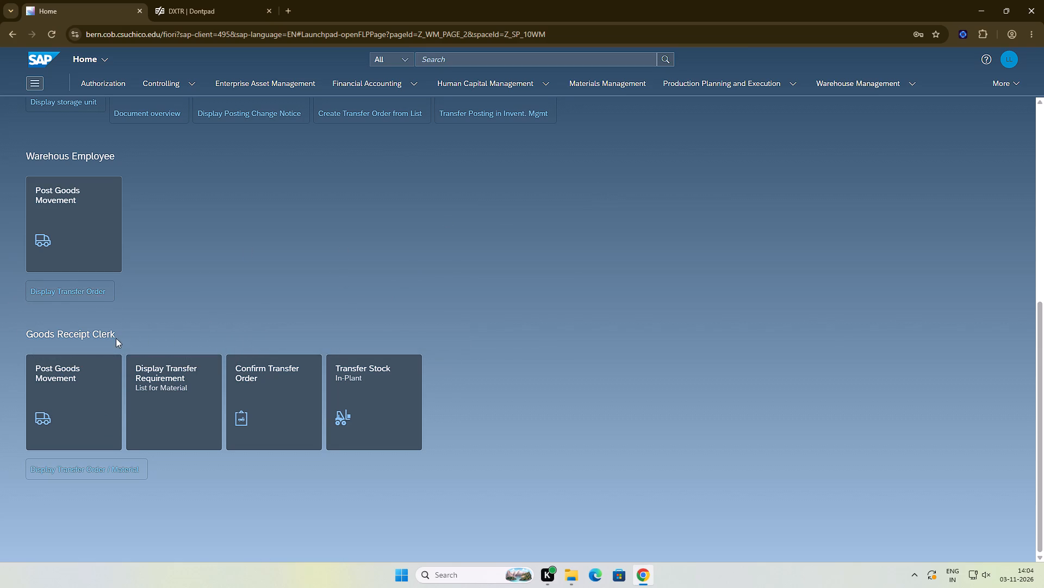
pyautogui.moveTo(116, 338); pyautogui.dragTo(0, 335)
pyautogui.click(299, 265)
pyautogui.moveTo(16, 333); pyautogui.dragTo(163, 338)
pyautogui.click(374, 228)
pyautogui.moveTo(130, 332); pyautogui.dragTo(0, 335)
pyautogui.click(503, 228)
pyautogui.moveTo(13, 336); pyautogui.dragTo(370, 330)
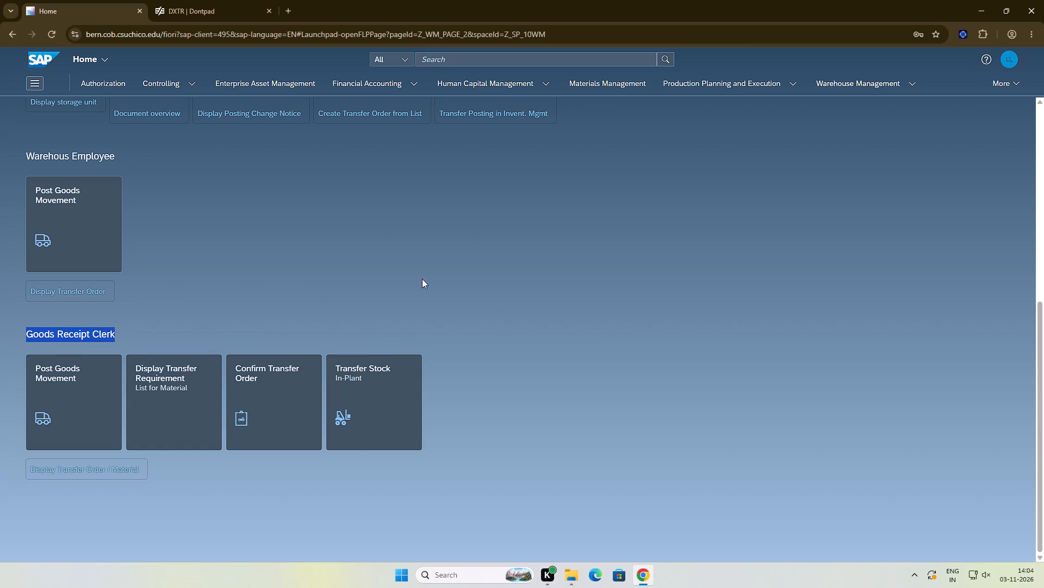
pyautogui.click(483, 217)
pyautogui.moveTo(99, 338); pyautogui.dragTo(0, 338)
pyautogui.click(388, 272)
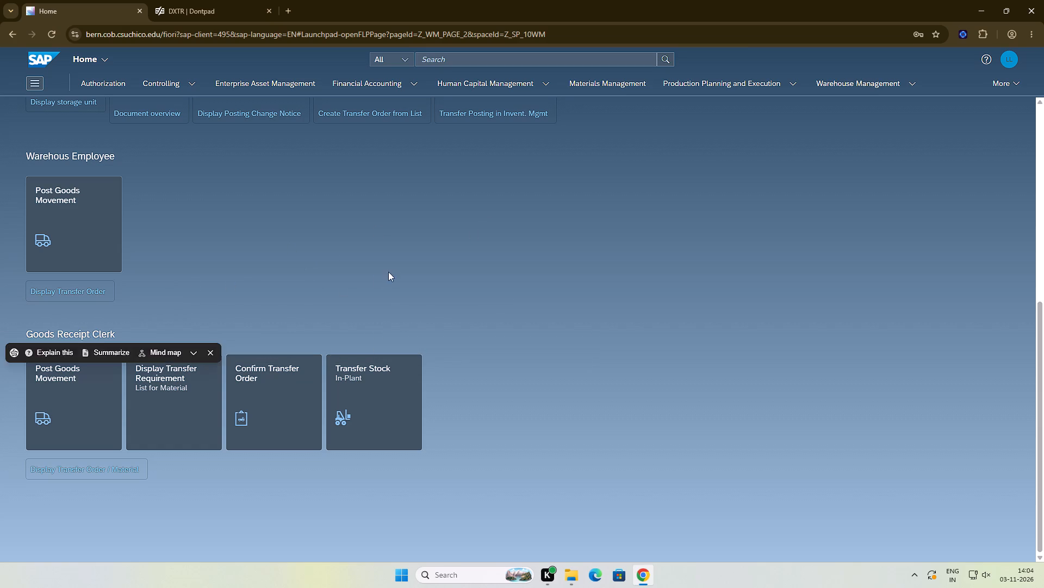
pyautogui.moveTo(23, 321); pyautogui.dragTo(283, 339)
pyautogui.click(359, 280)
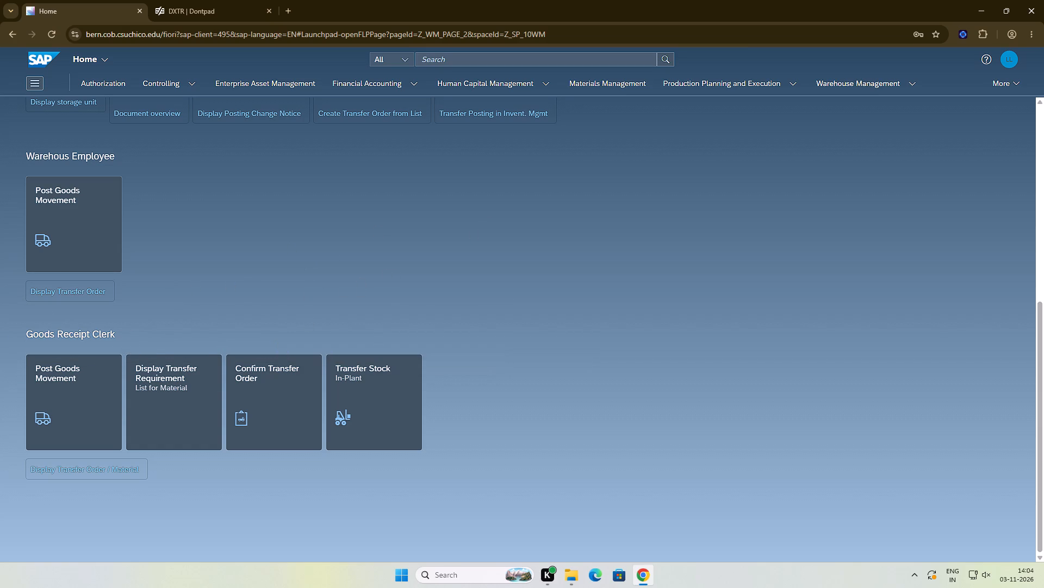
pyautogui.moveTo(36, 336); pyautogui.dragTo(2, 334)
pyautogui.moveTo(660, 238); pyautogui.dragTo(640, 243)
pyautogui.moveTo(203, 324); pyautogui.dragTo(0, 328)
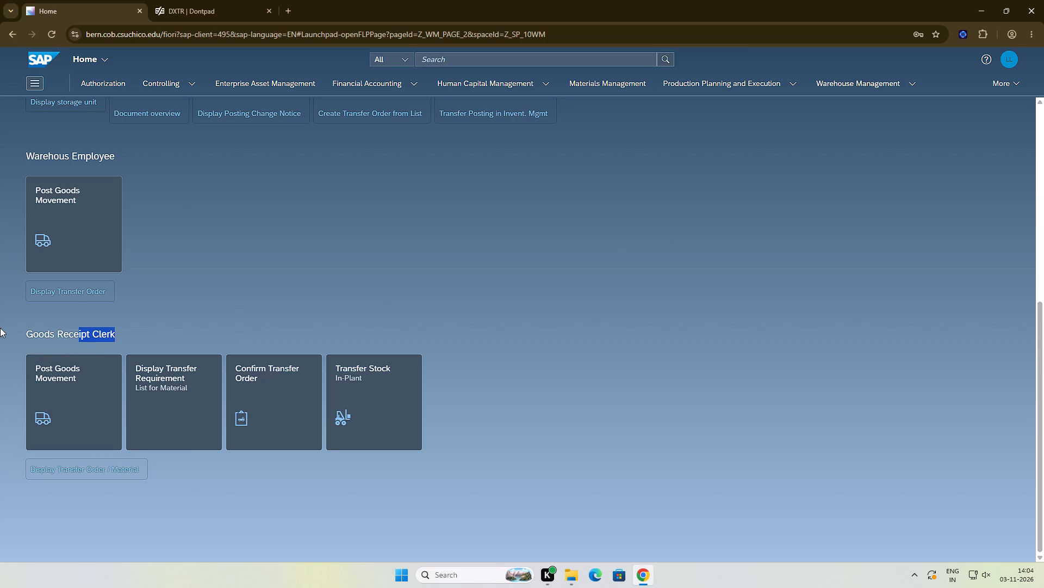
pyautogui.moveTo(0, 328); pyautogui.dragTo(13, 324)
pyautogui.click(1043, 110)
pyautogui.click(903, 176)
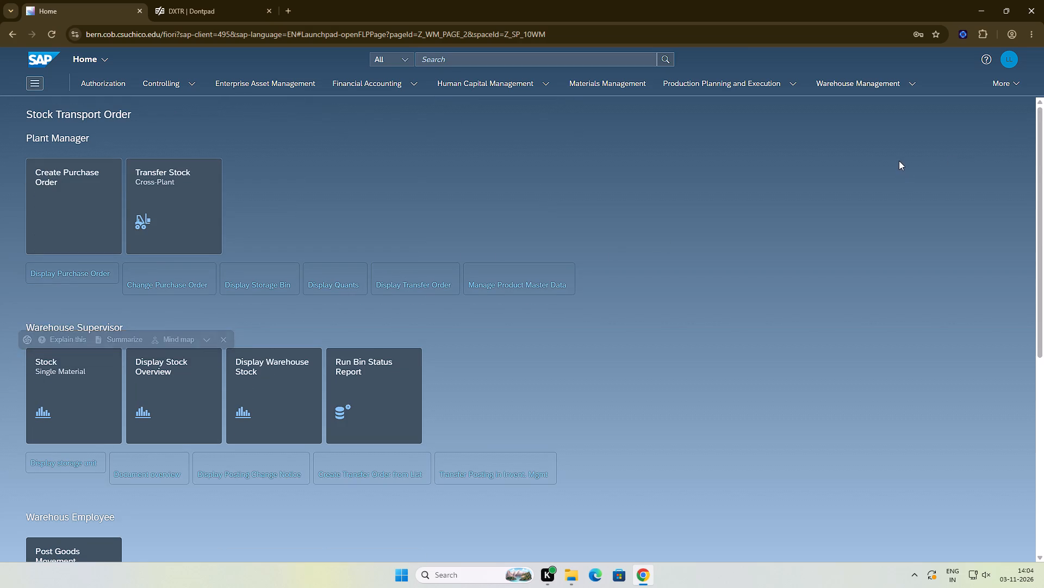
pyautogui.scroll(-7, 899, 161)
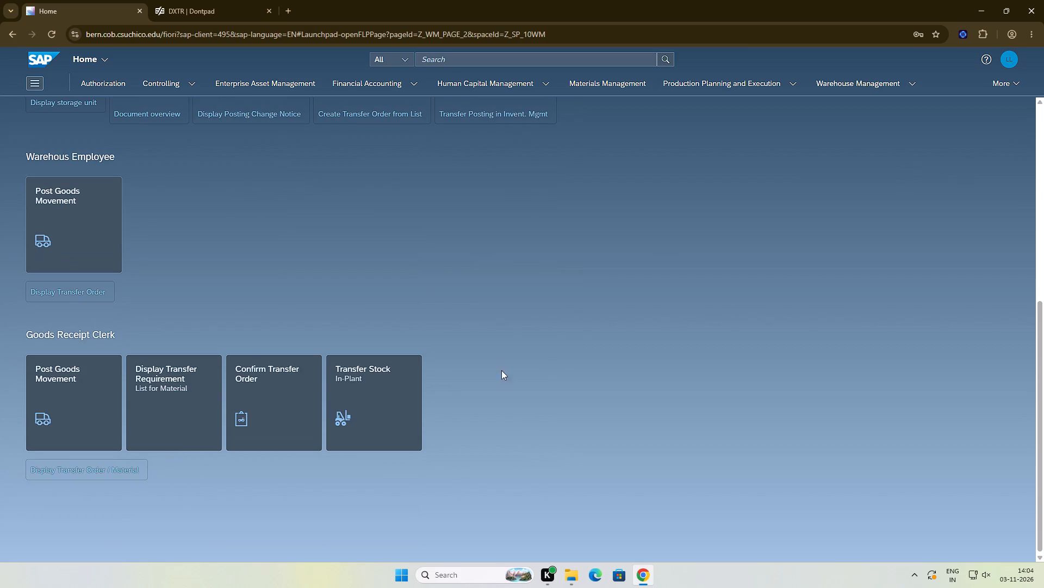
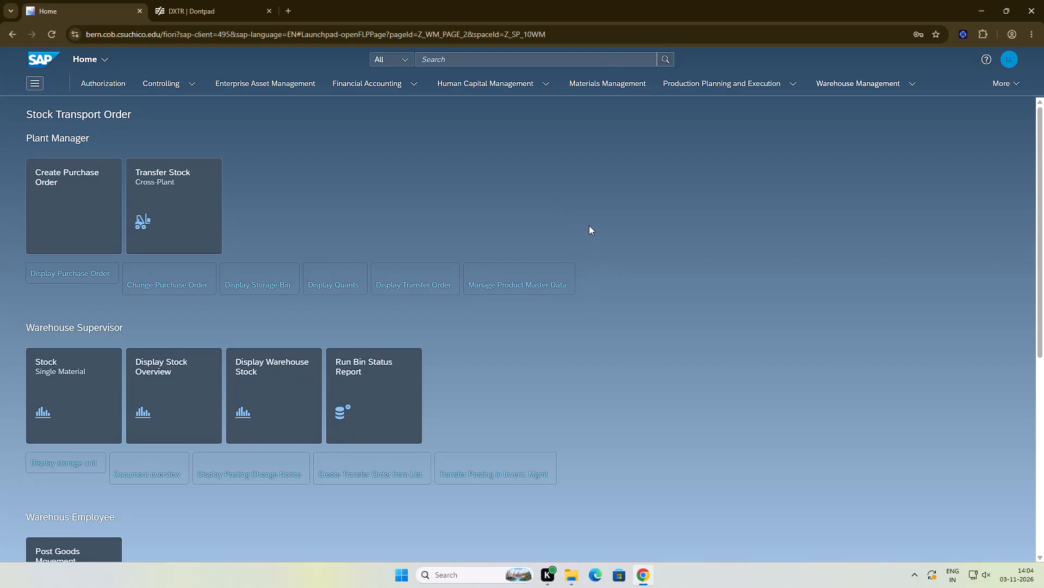
# Open the goods movement app for posting a goods receipt against a purchase order from the Stock Transport Order page.
pyautogui.scroll(-4, 195, 421)
pyautogui.click(111, 375)
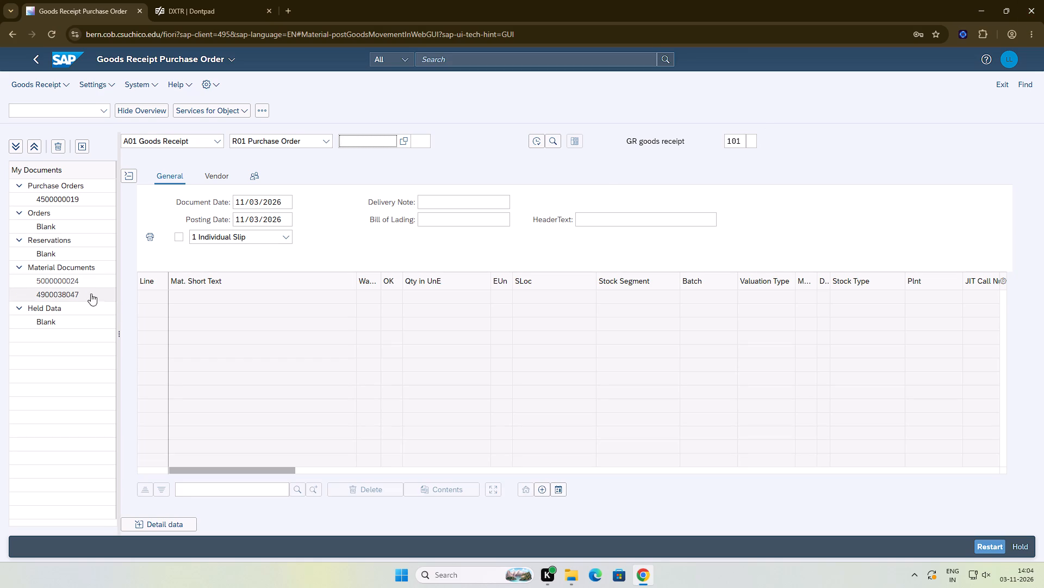
pyautogui.click(83, 278)
pyautogui.rightClick(58, 285)
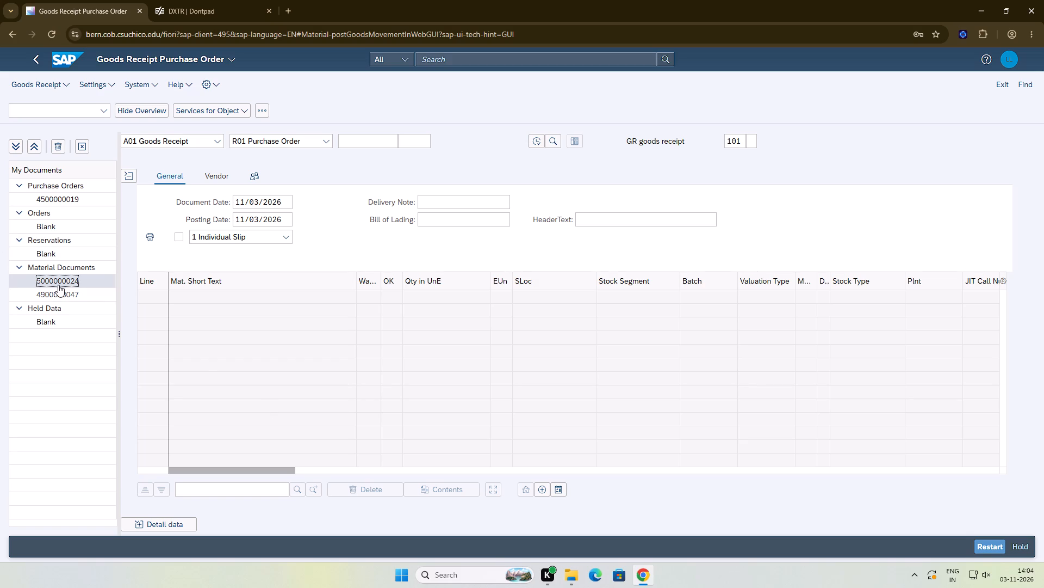
pyautogui.rightClick(88, 275)
pyautogui.rightClick(90, 275)
pyautogui.click(105, 302)
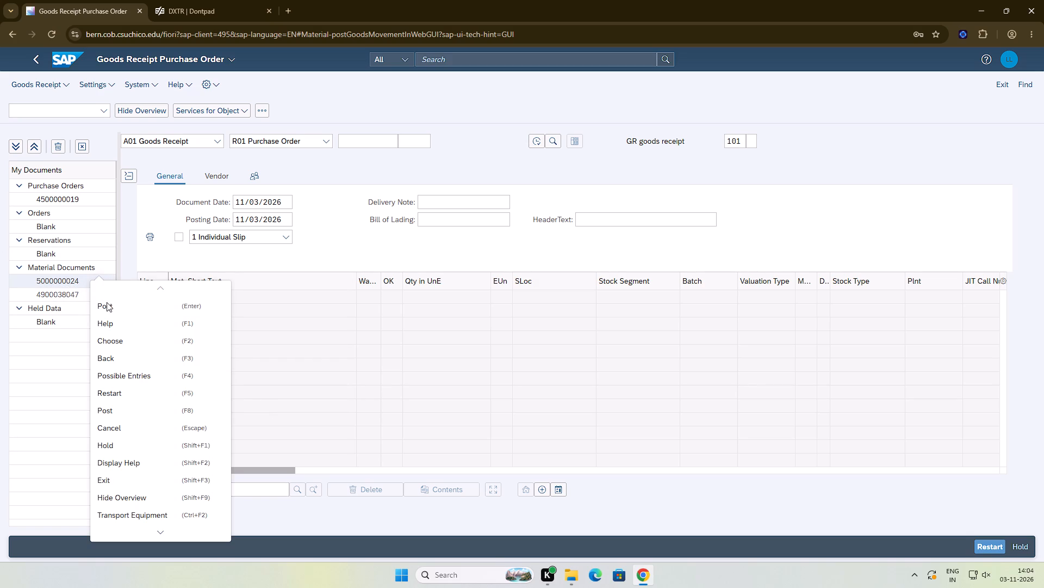
pyautogui.click(85, 305)
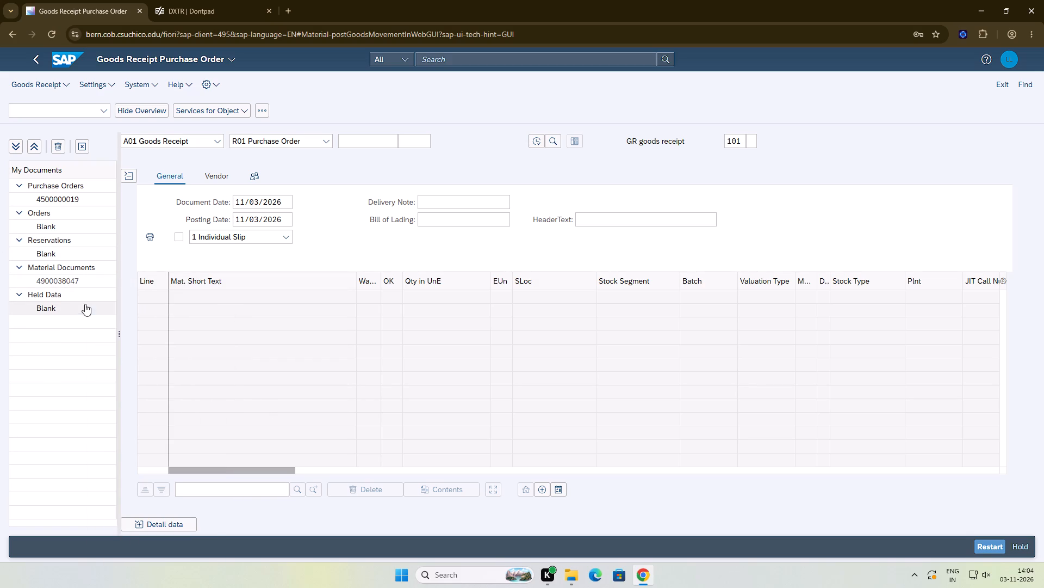
pyautogui.click(90, 283)
pyautogui.click(95, 197)
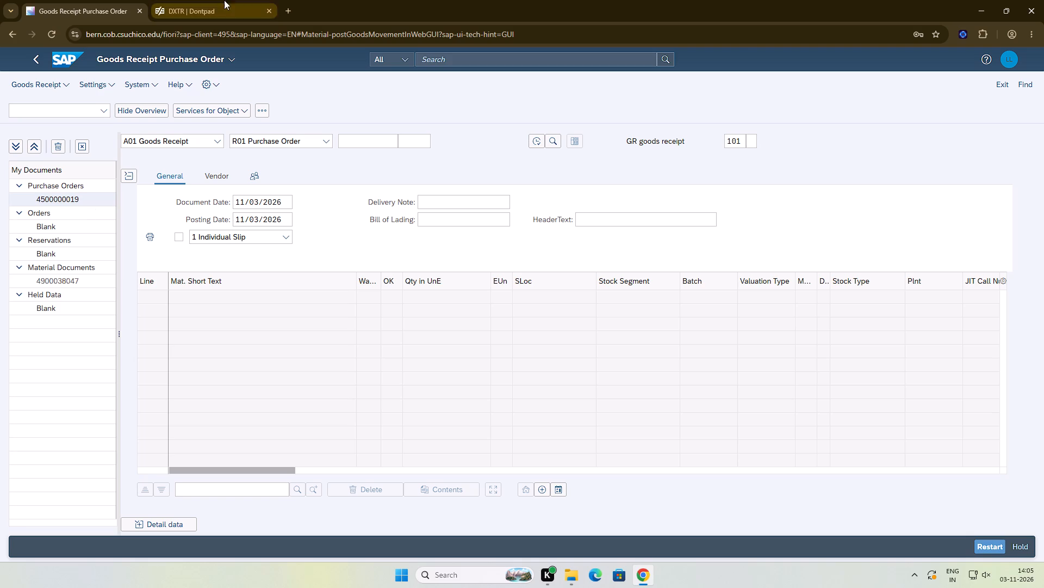
pyautogui.click(382, 145)
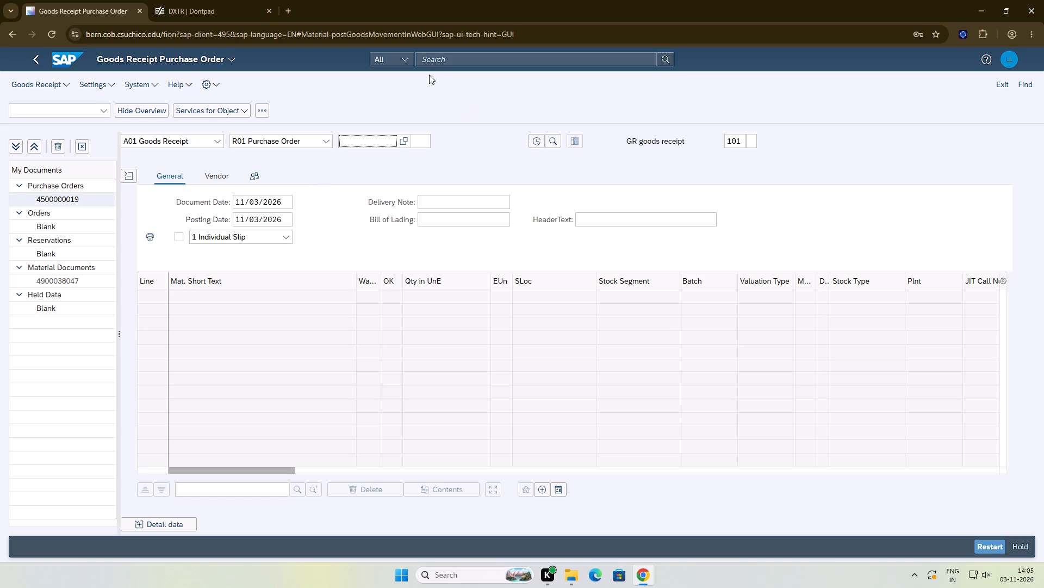
pyautogui.click(357, 139)
pyautogui.write('450')
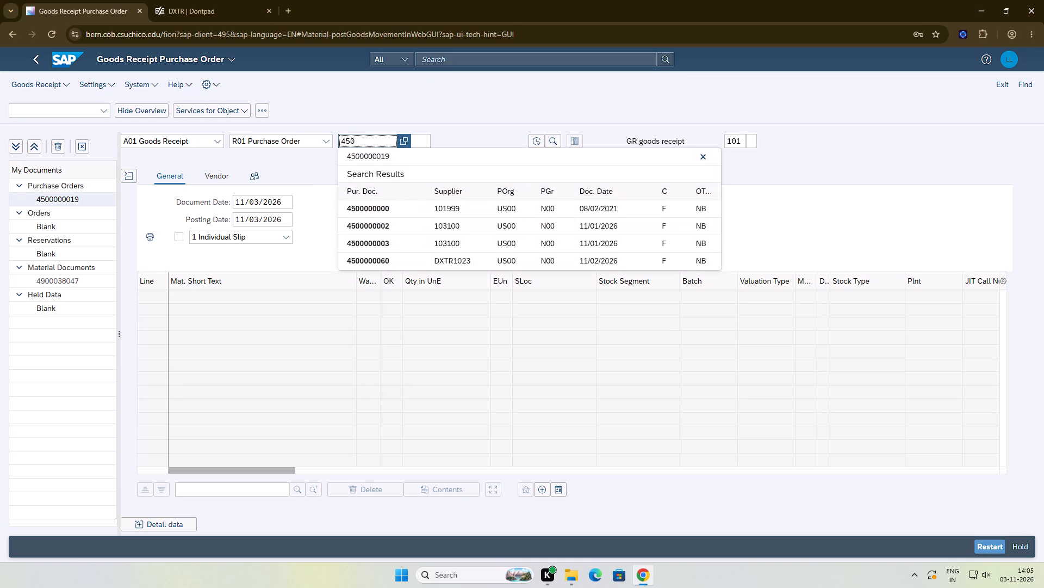
pyautogui.click(391, 162)
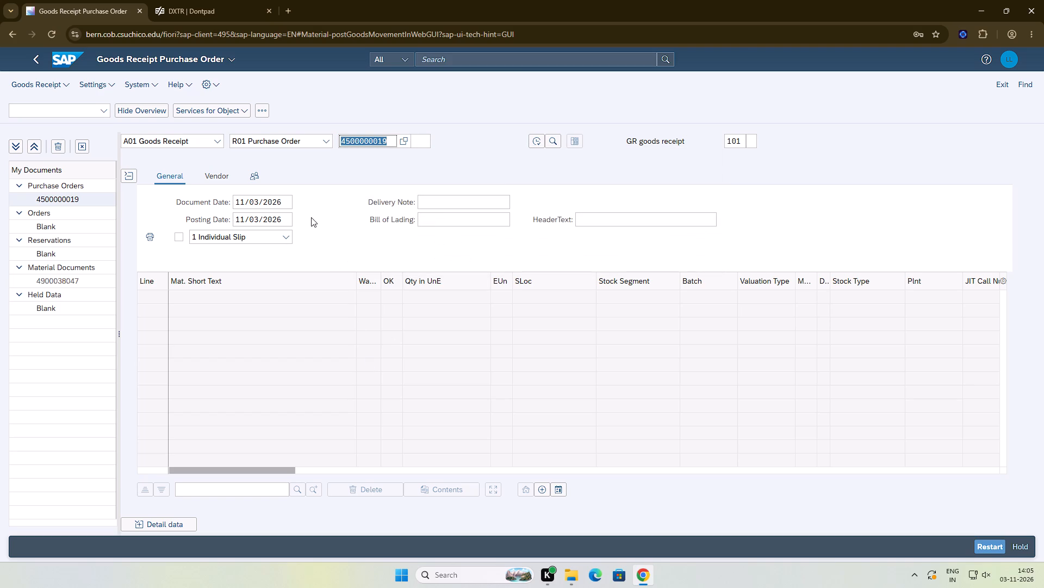
pyautogui.click(311, 217)
pyautogui.moveTo(361, 206); pyautogui.dragTo(336, 236)
pyautogui.click(333, 205)
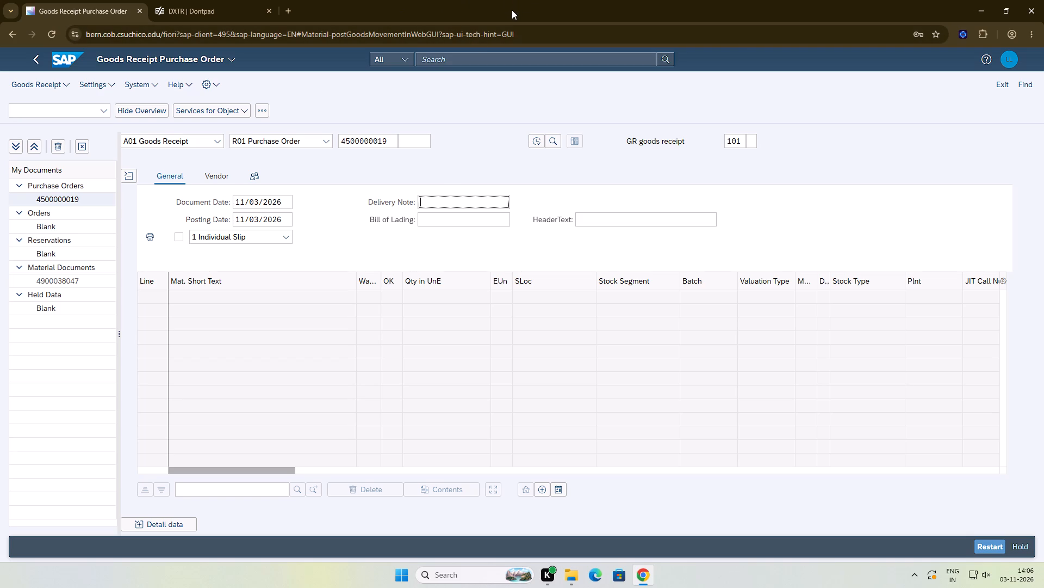
# Open the purchase order search for the goods receipt.
pyautogui.click(550, 138)
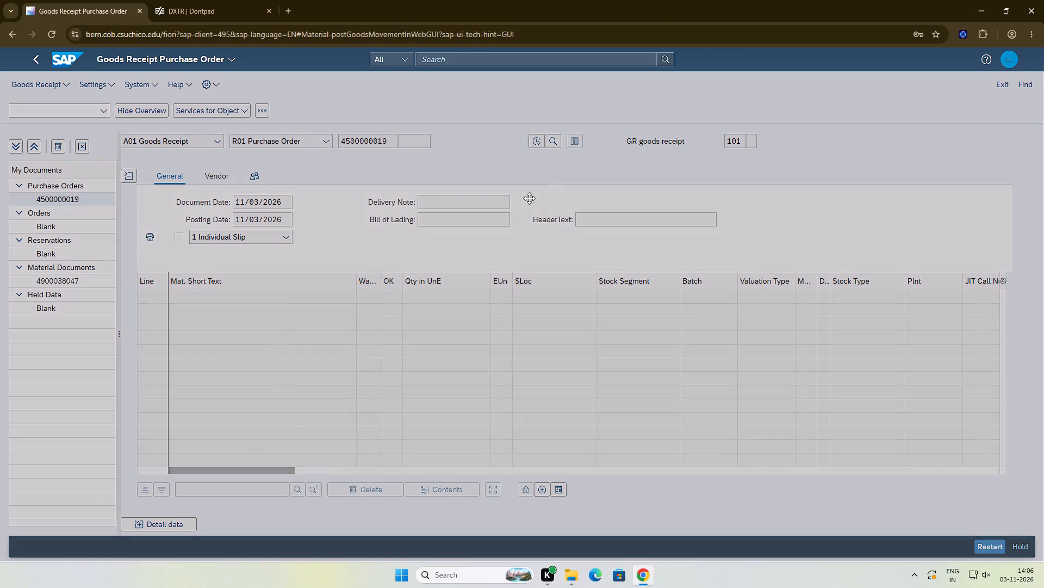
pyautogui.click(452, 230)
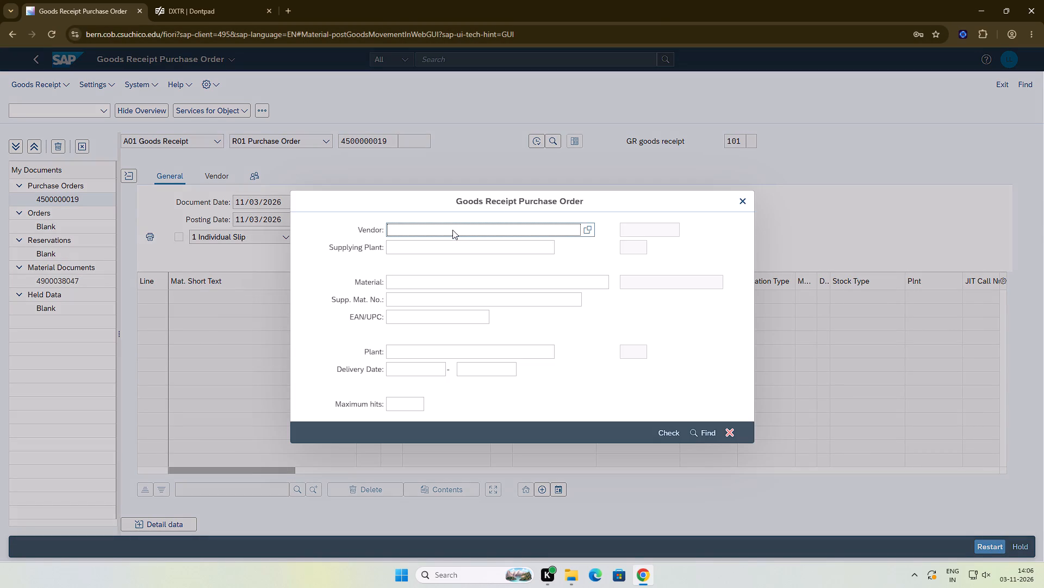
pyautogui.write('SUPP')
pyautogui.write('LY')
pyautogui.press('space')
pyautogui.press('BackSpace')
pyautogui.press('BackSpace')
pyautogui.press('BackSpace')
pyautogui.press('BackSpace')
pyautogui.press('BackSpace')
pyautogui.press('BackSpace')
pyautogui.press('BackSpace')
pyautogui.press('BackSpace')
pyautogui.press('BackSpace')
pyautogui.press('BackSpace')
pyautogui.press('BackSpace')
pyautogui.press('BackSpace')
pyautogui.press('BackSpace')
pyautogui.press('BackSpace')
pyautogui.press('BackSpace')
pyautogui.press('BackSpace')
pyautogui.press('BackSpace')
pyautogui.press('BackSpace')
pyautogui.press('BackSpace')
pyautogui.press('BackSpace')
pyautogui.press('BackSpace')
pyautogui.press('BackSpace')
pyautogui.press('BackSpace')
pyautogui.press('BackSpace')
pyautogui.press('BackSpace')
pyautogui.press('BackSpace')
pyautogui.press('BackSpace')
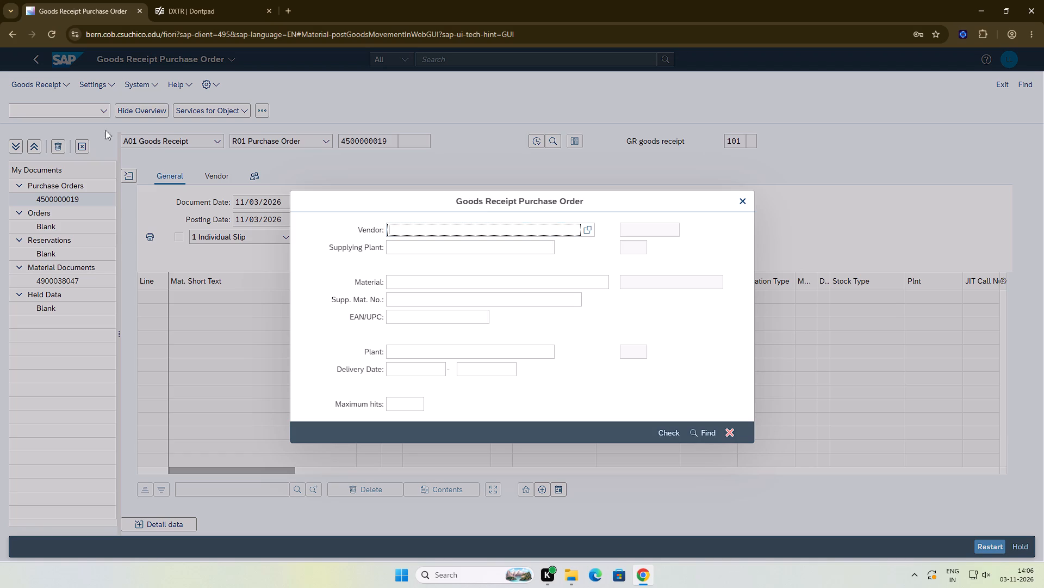
# Set the supplying plant in the purchase order search to Plant Dallas (DL00).
pyautogui.click(435, 252)
pyautogui.click(561, 248)
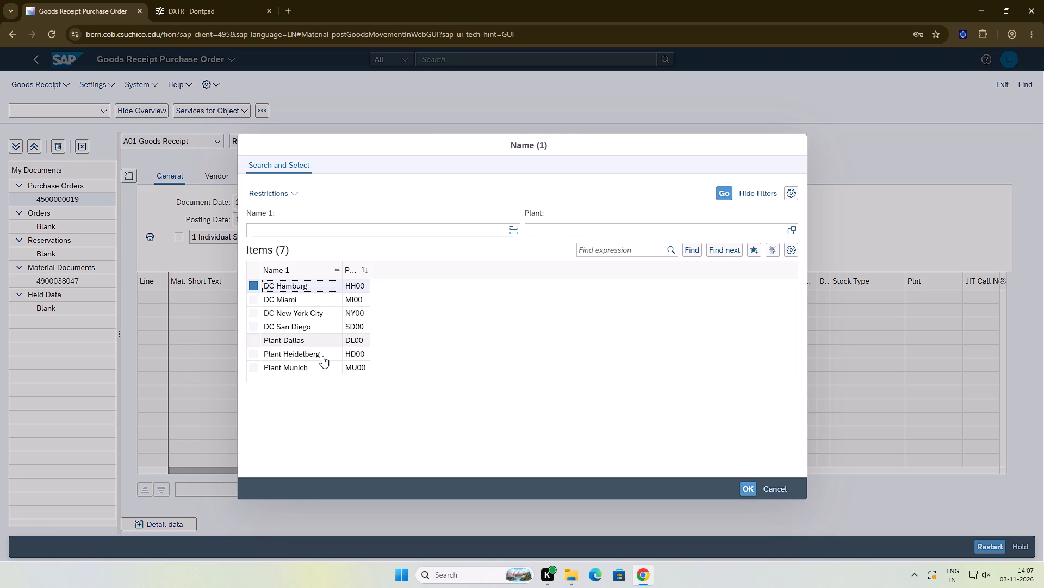
pyautogui.click(312, 340)
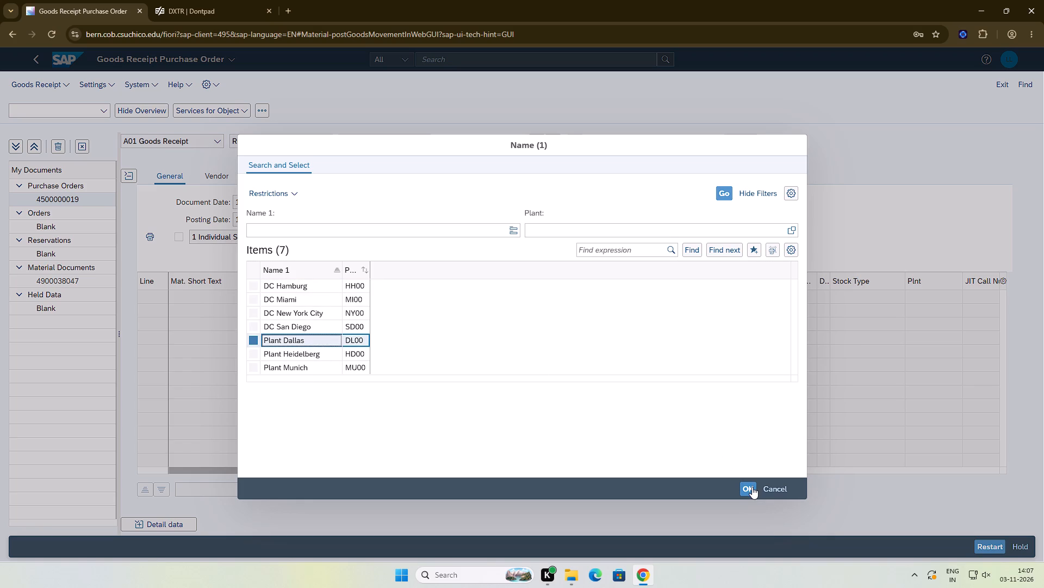
pyautogui.click(752, 489)
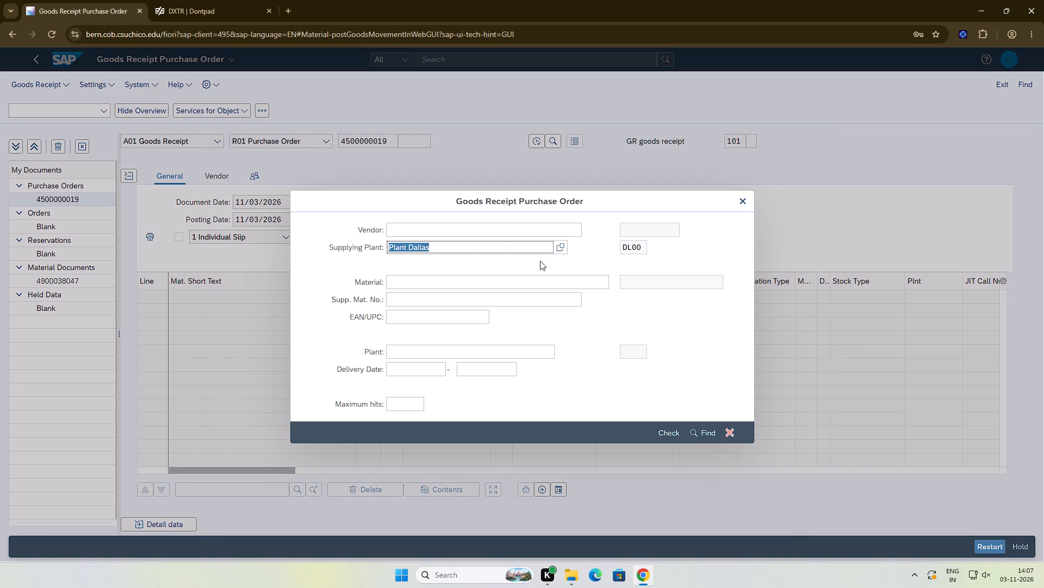
# Set the material in the purchase order search to DXTR1070, Deluxe Touring Bike (black).
pyautogui.click(466, 277)
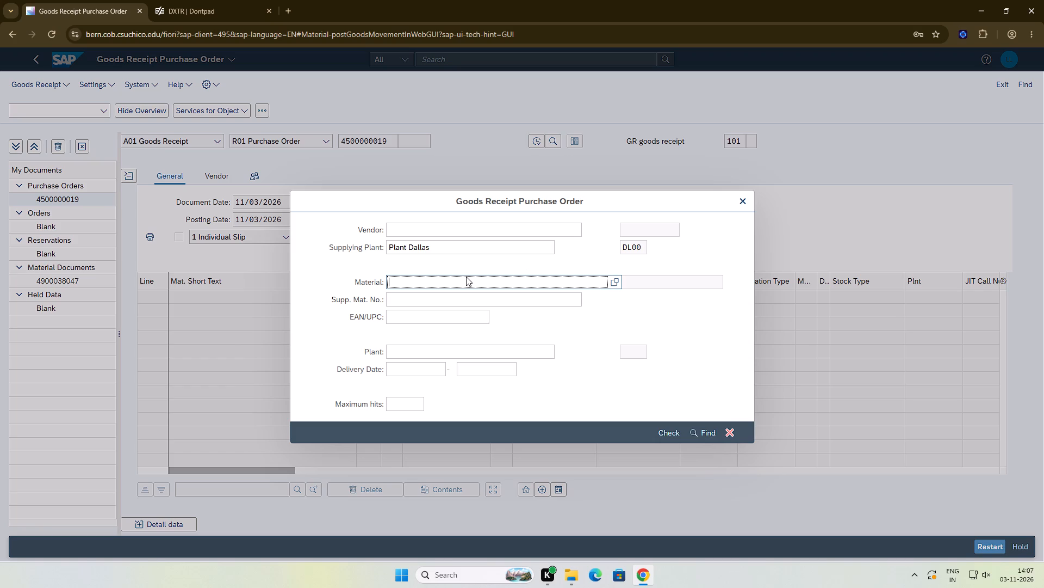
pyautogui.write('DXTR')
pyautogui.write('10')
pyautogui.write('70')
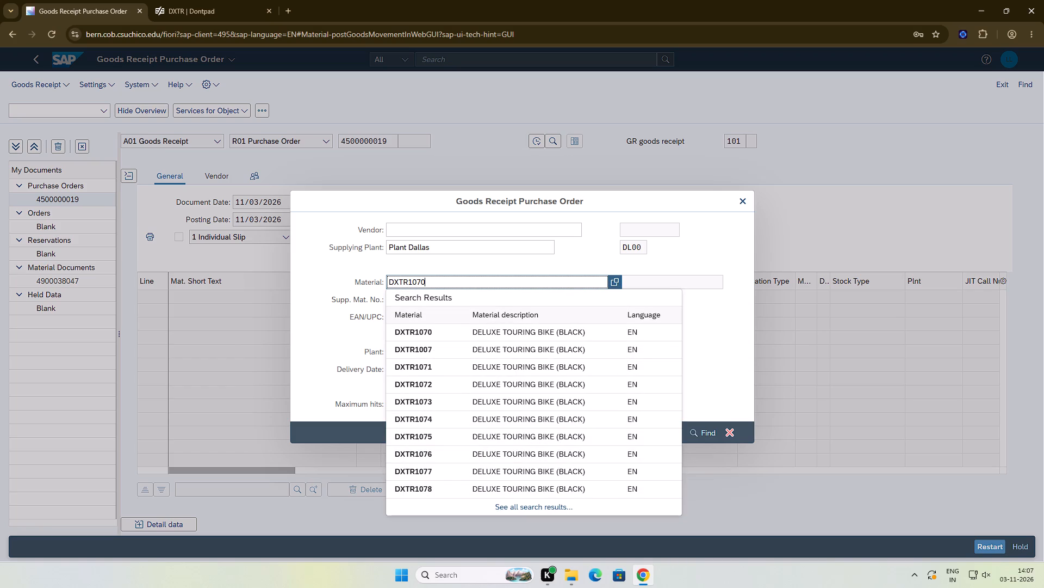
pyautogui.click(529, 341)
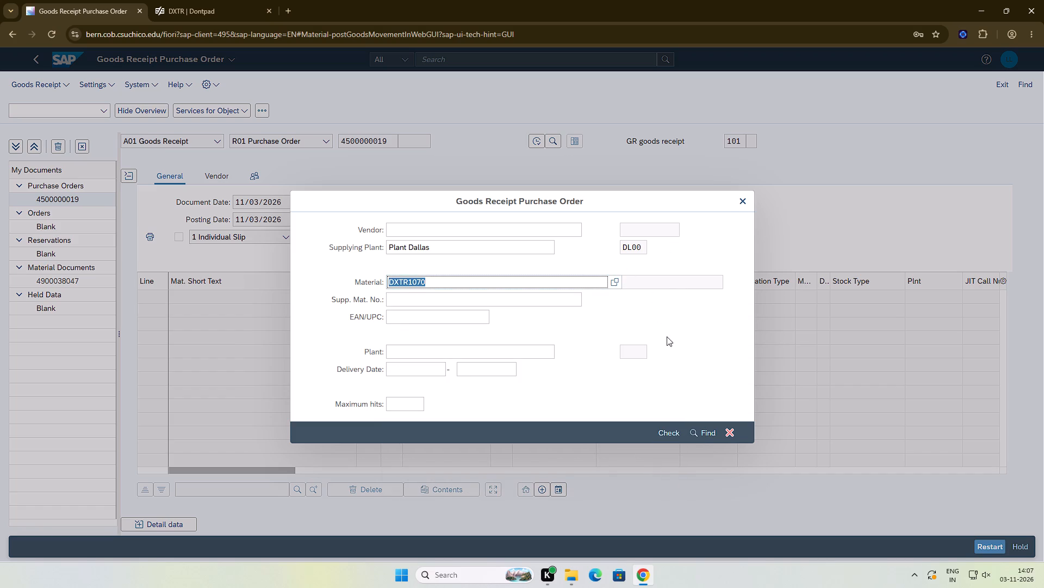
pyautogui.click(684, 311)
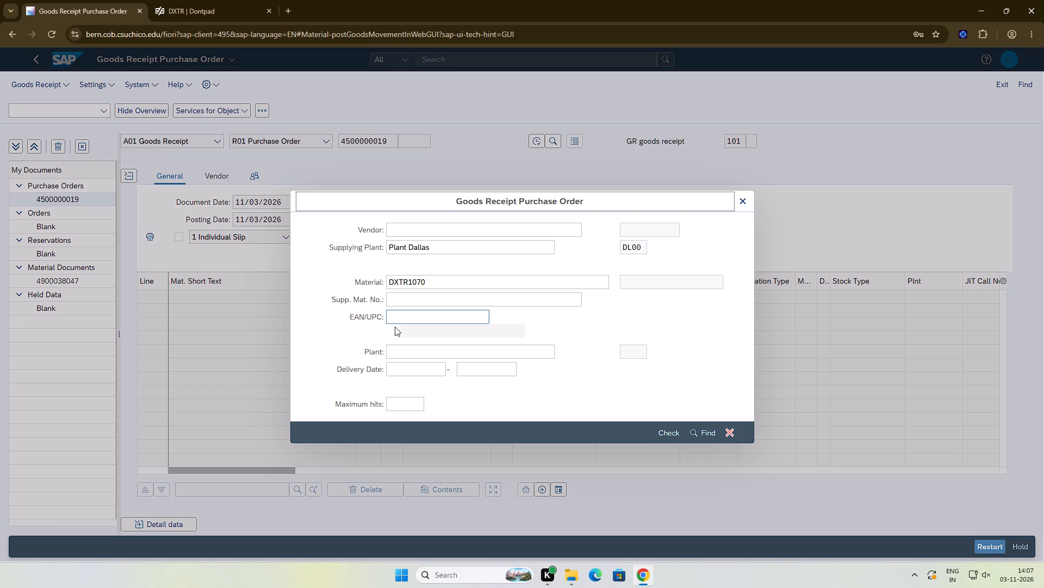
# Set the receiving plant in the purchase order search to DC San Diego (SD00).
pyautogui.click(395, 345)
pyautogui.click(560, 354)
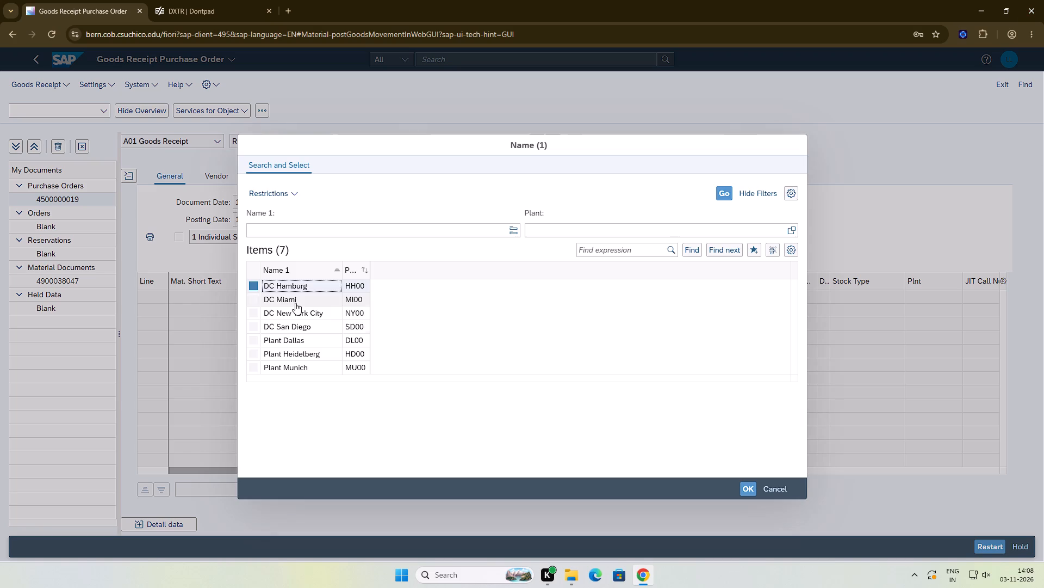
pyautogui.click(305, 328)
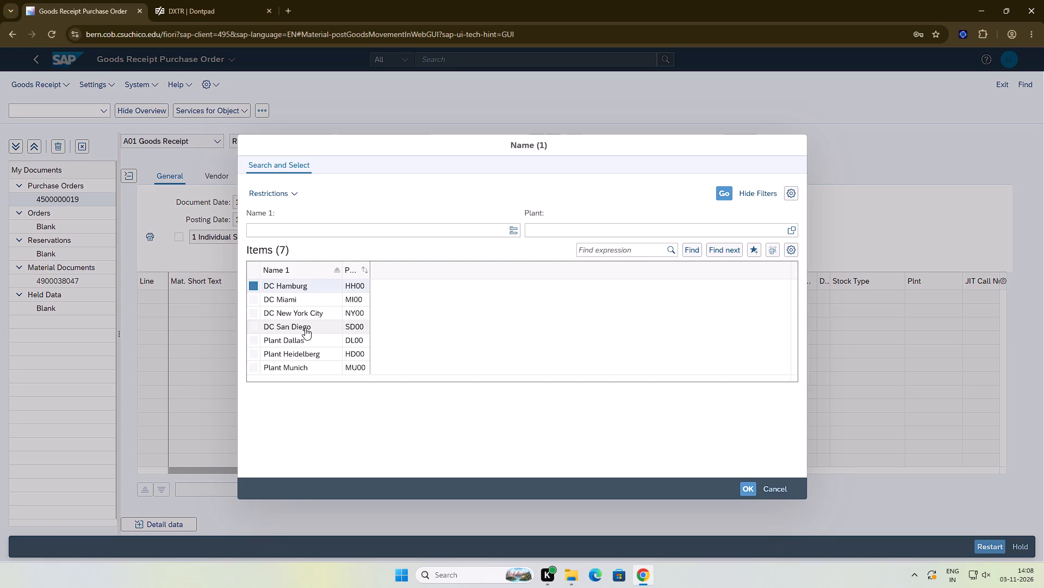
pyautogui.click(748, 488)
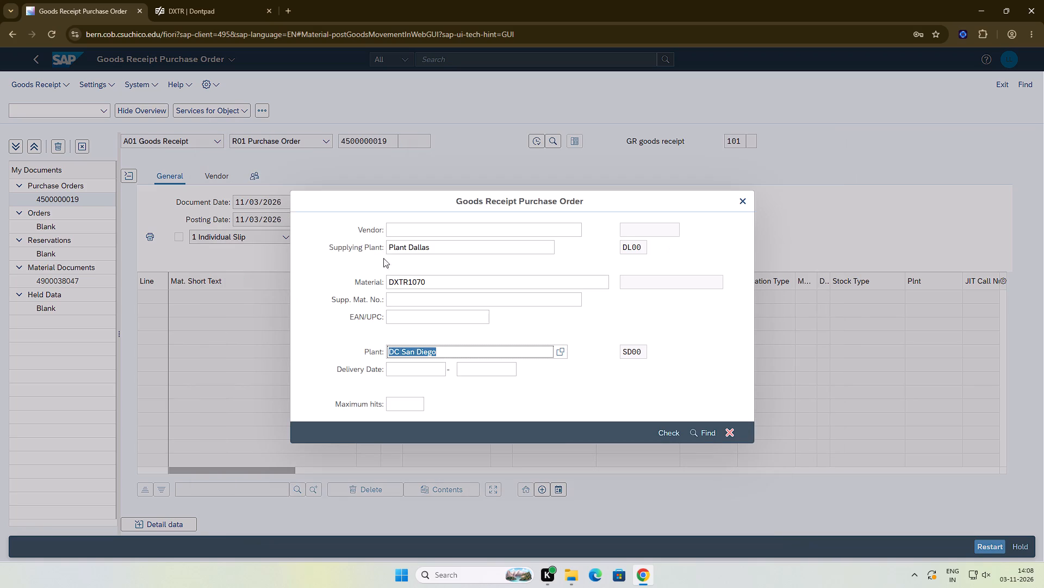
pyautogui.click(538, 330)
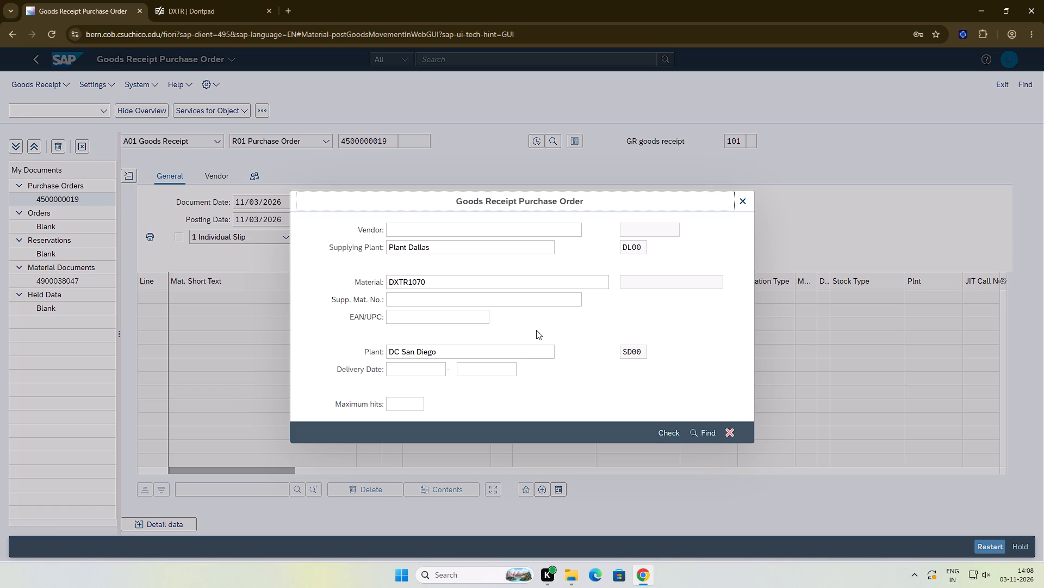
# Check the search criteria and find the matching purchase orders.
pyautogui.click(676, 431)
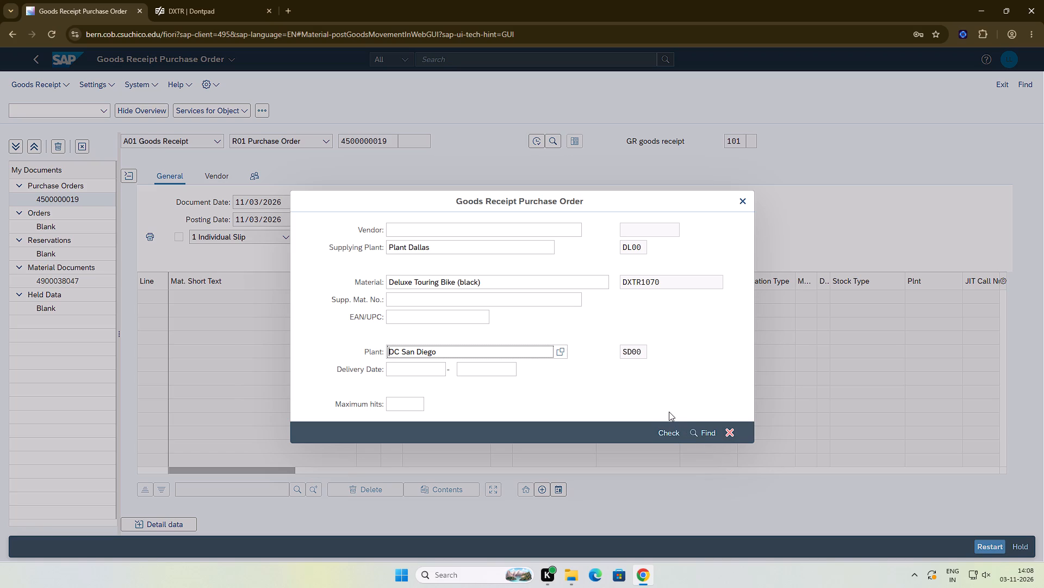
pyautogui.click(674, 433)
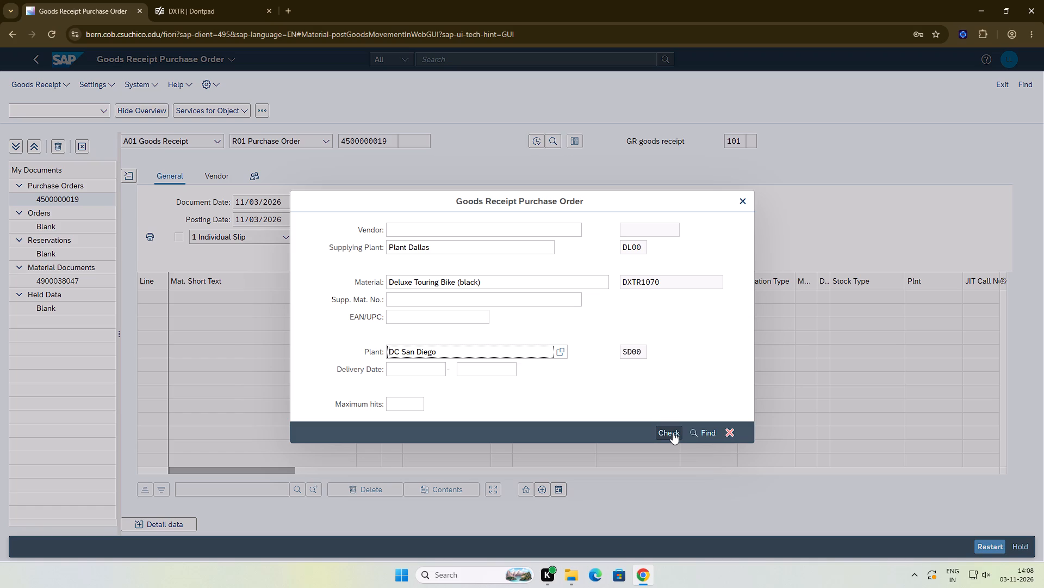
pyautogui.doubleClick(673, 432)
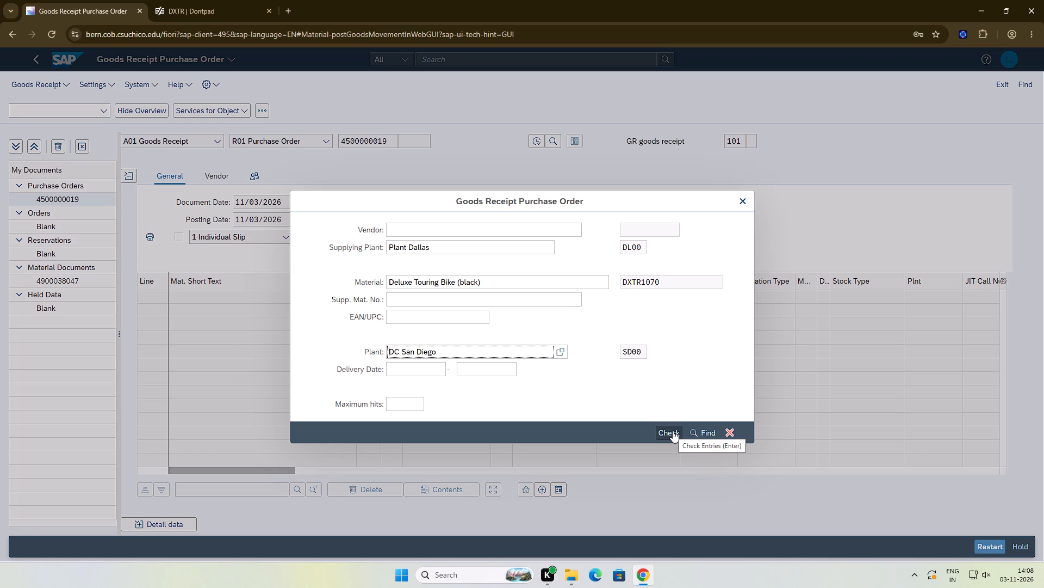
pyautogui.click(557, 372)
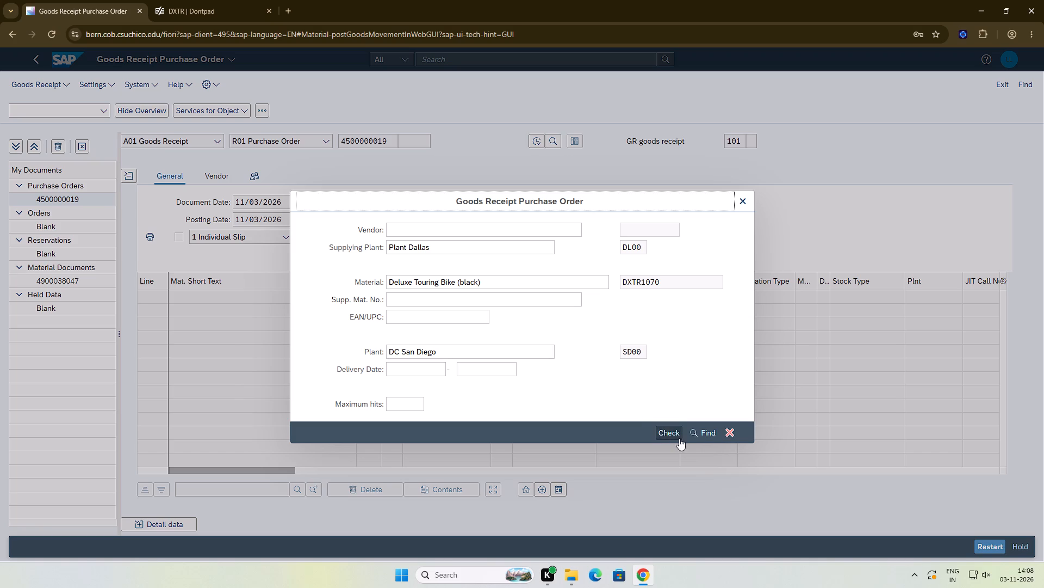
pyautogui.click(694, 433)
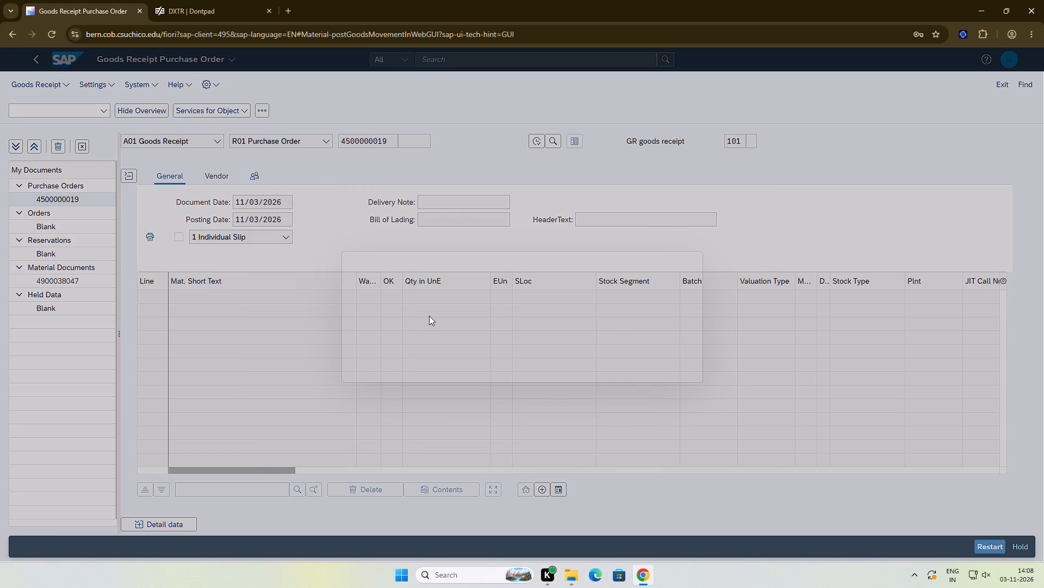
# Dismiss the messages from the purchase order search and return to the goods receipt entry.
pyautogui.click(662, 373)
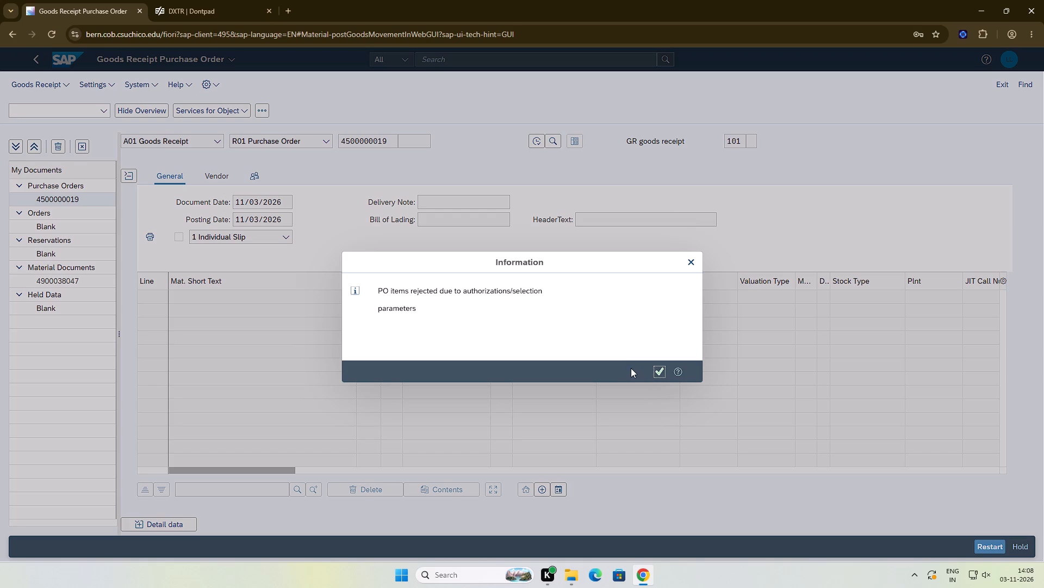
pyautogui.click(575, 347)
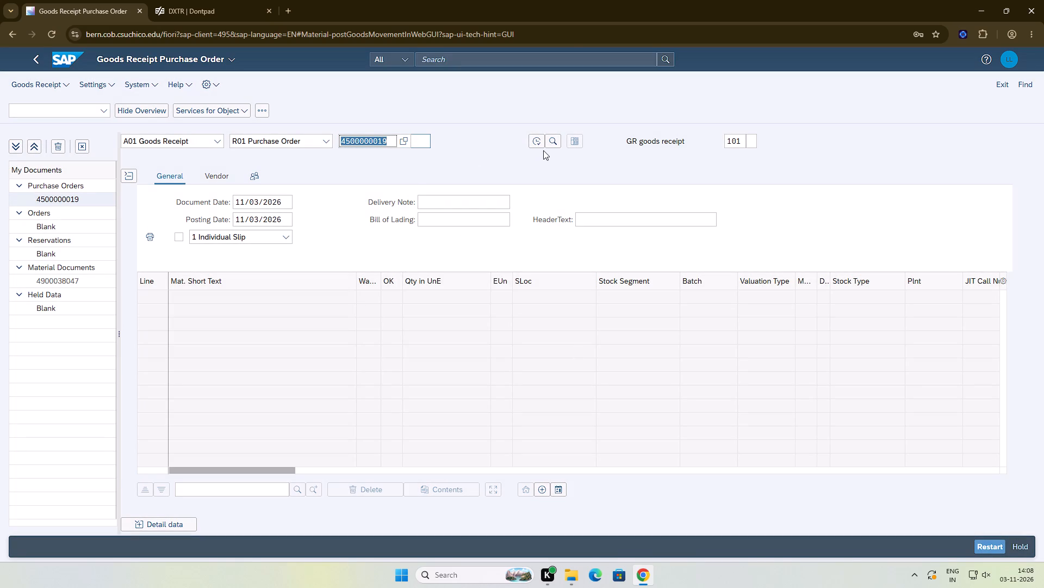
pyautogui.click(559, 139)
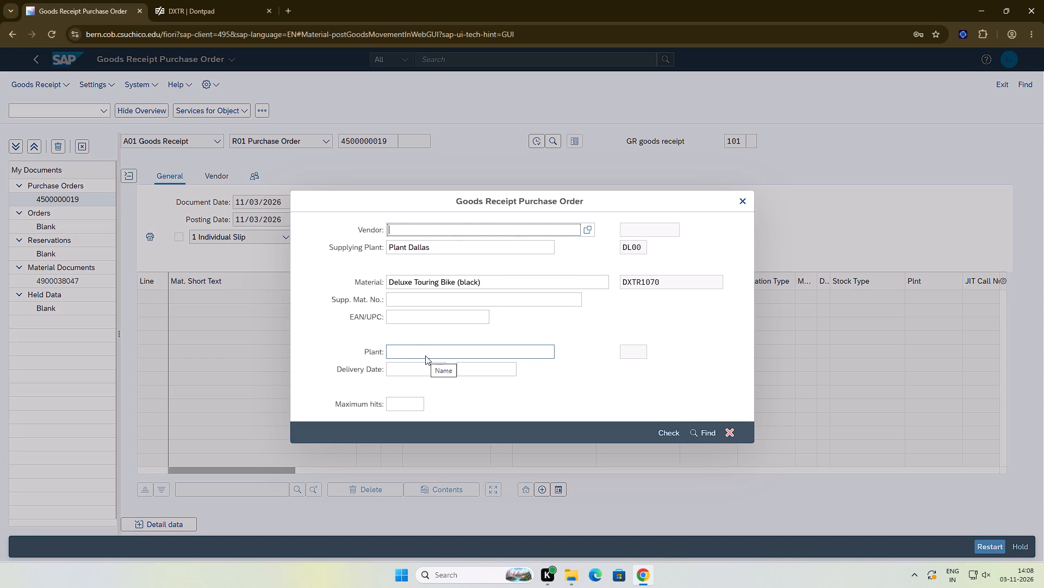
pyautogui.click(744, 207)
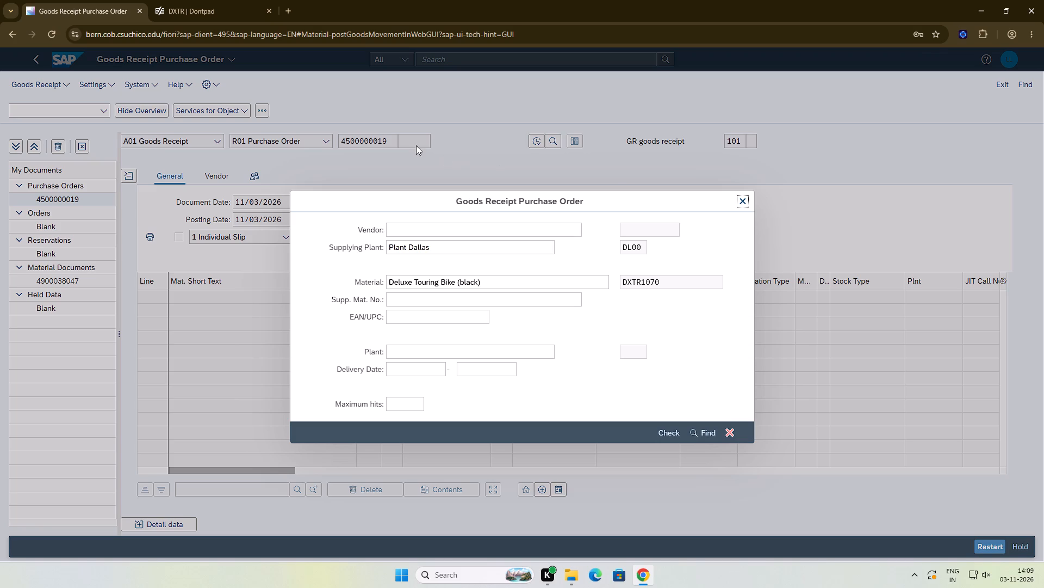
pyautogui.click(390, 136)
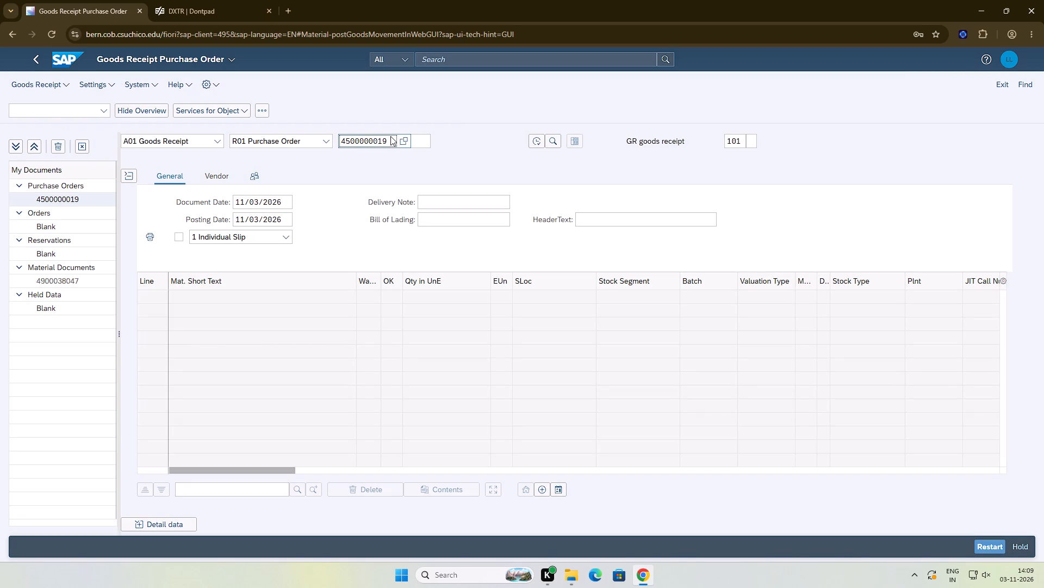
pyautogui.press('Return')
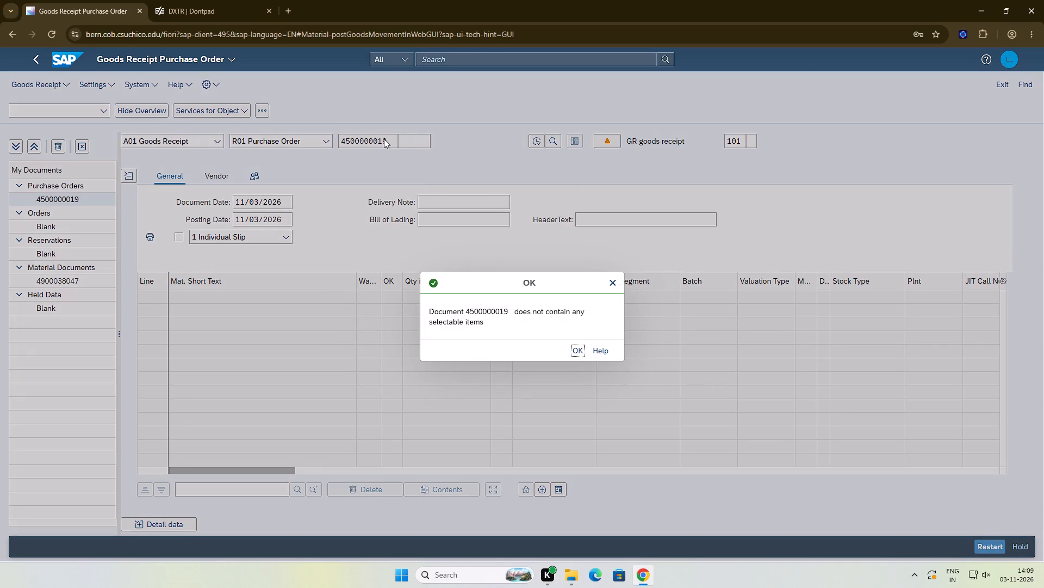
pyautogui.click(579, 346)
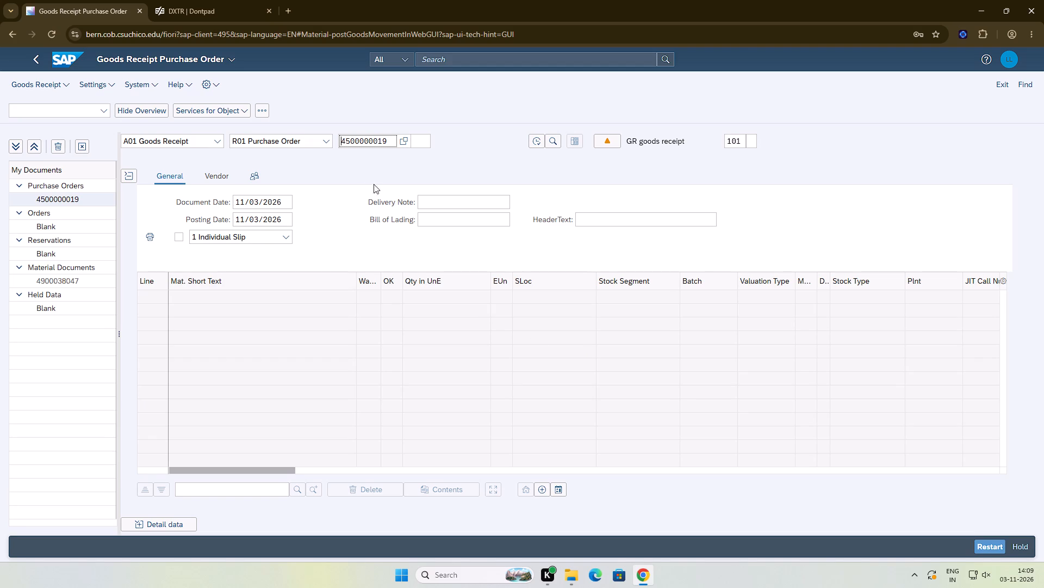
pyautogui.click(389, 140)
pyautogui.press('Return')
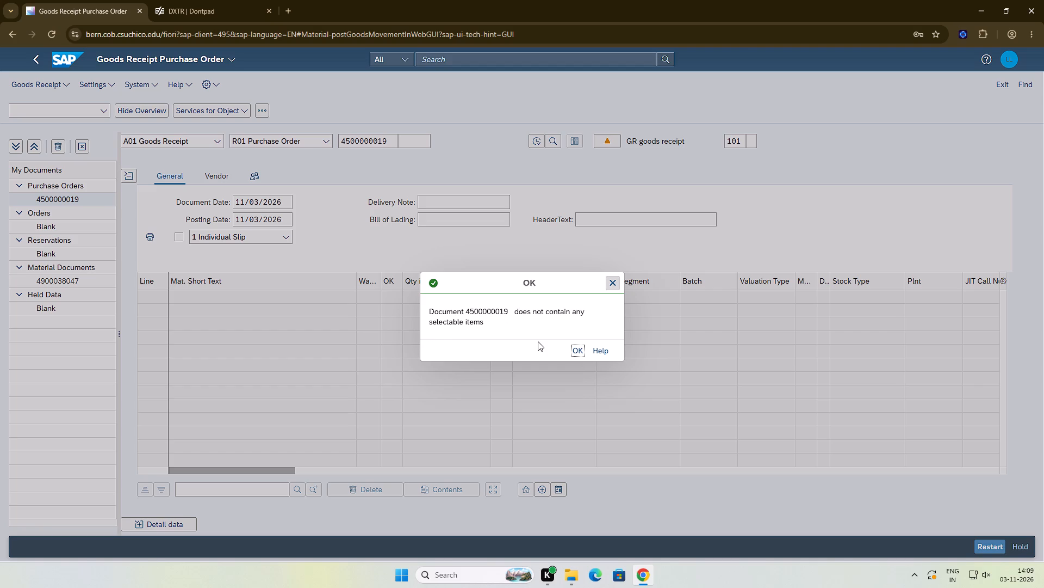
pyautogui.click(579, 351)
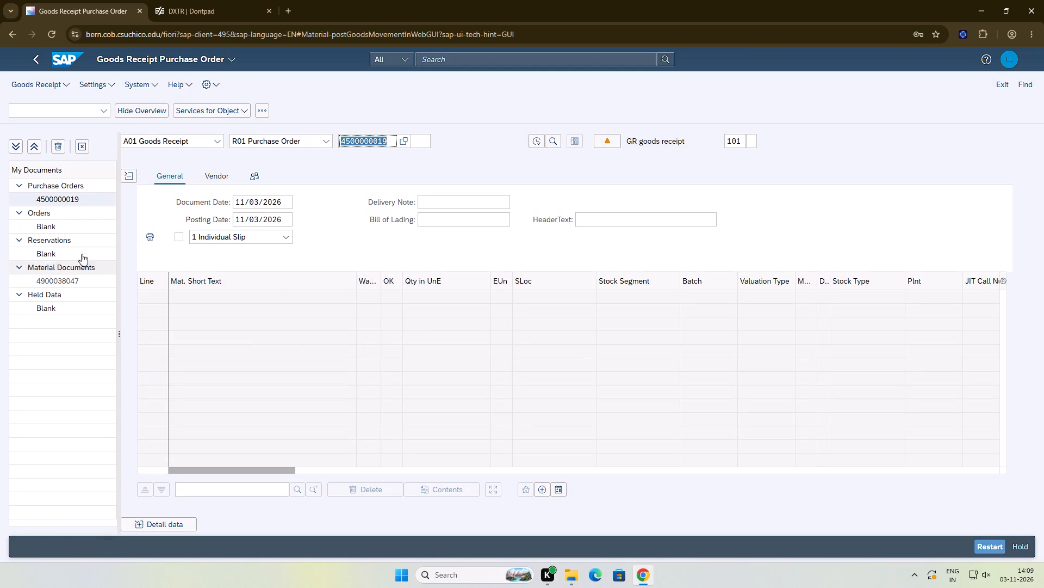
# Return to the home page and reopen the purchase order goods receipt from the Stock Transport Order section.
pyautogui.click(70, 58)
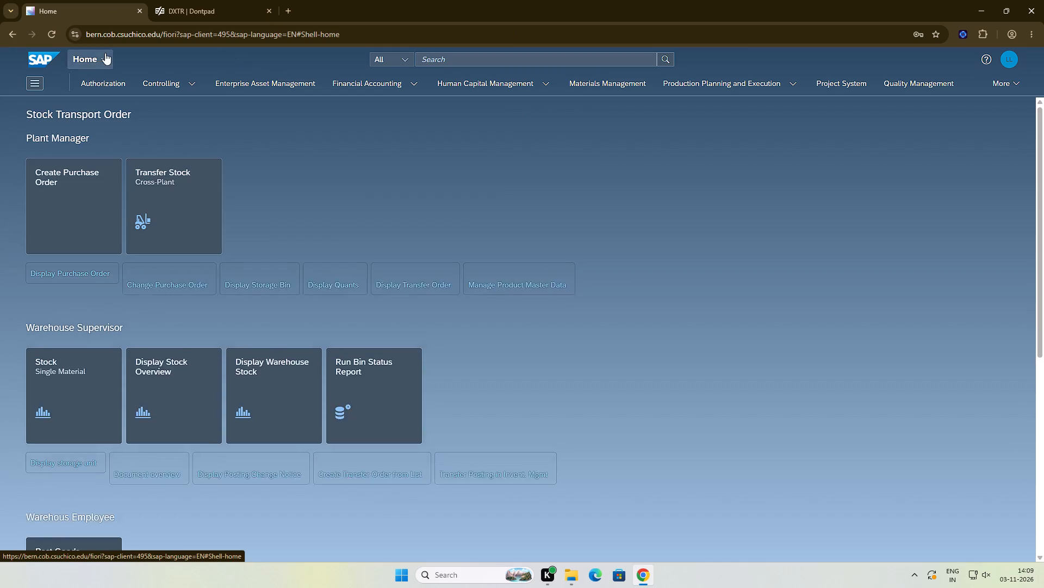
pyautogui.click(999, 84)
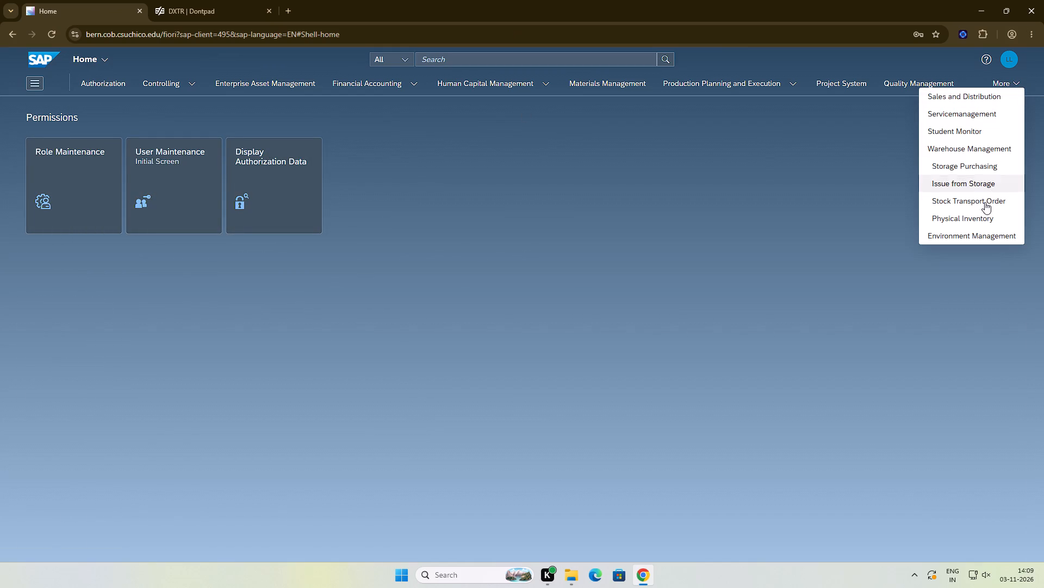
pyautogui.click(972, 202)
pyautogui.click(109, 354)
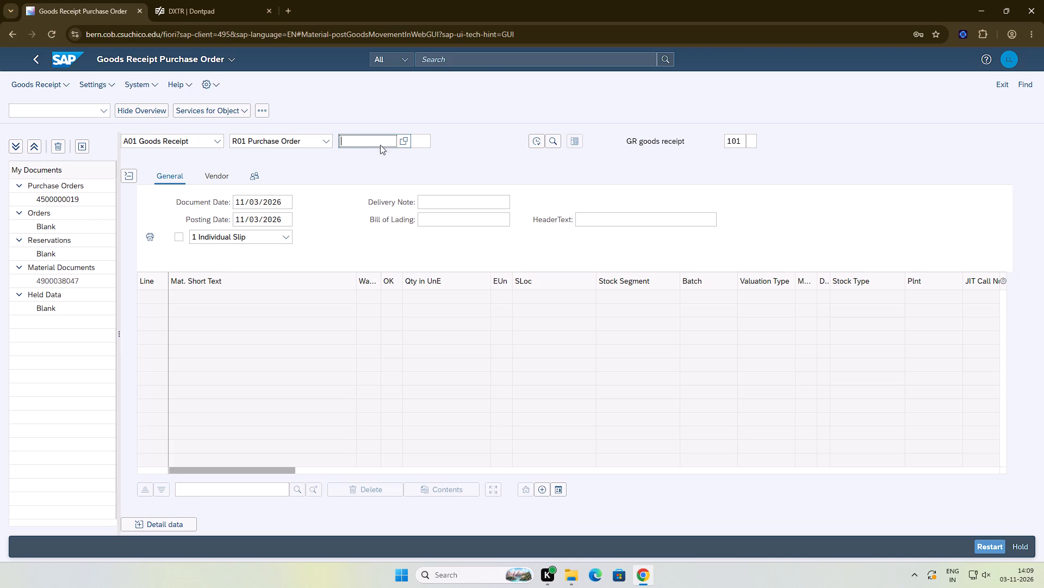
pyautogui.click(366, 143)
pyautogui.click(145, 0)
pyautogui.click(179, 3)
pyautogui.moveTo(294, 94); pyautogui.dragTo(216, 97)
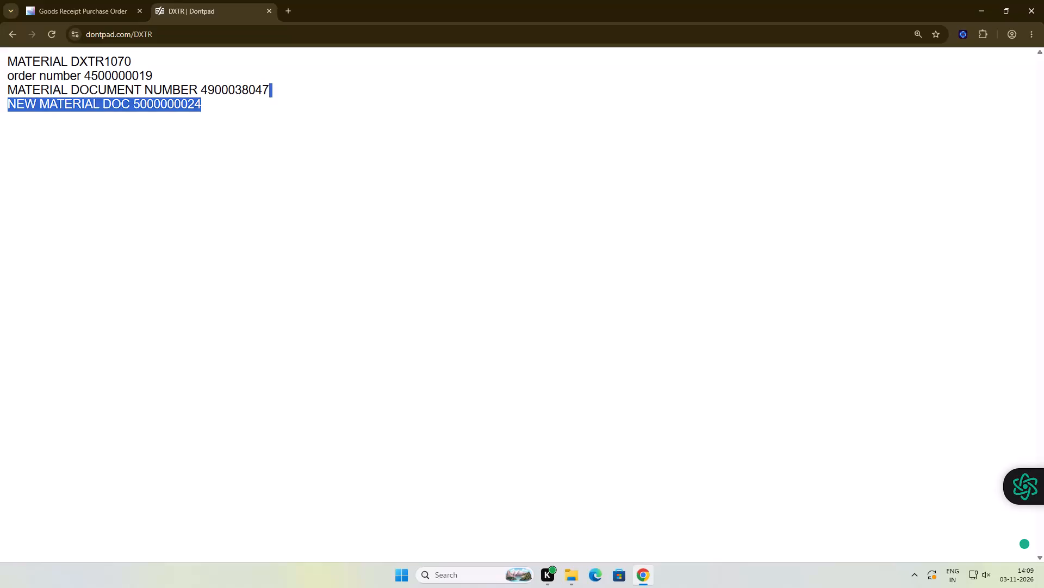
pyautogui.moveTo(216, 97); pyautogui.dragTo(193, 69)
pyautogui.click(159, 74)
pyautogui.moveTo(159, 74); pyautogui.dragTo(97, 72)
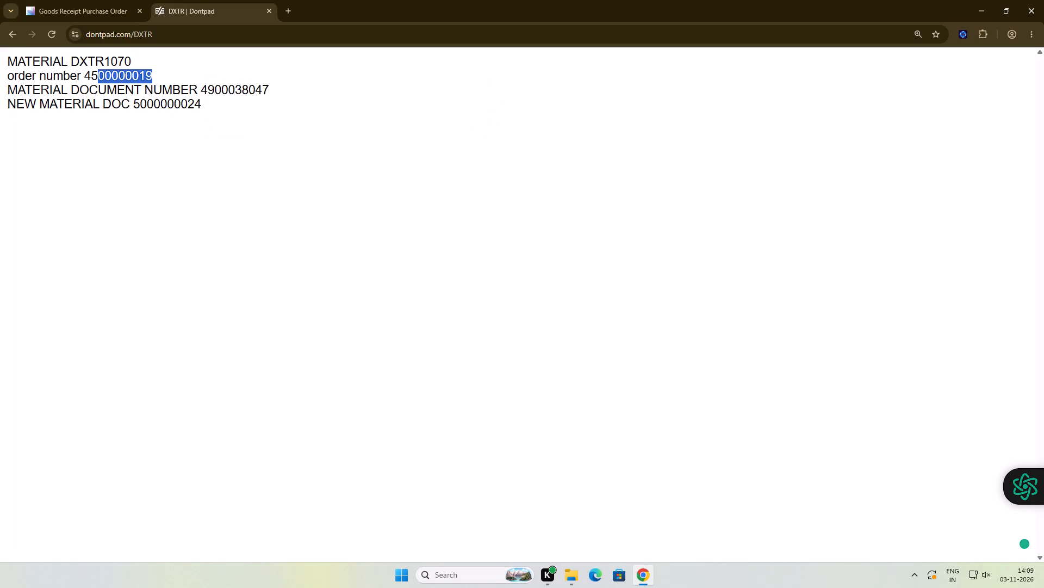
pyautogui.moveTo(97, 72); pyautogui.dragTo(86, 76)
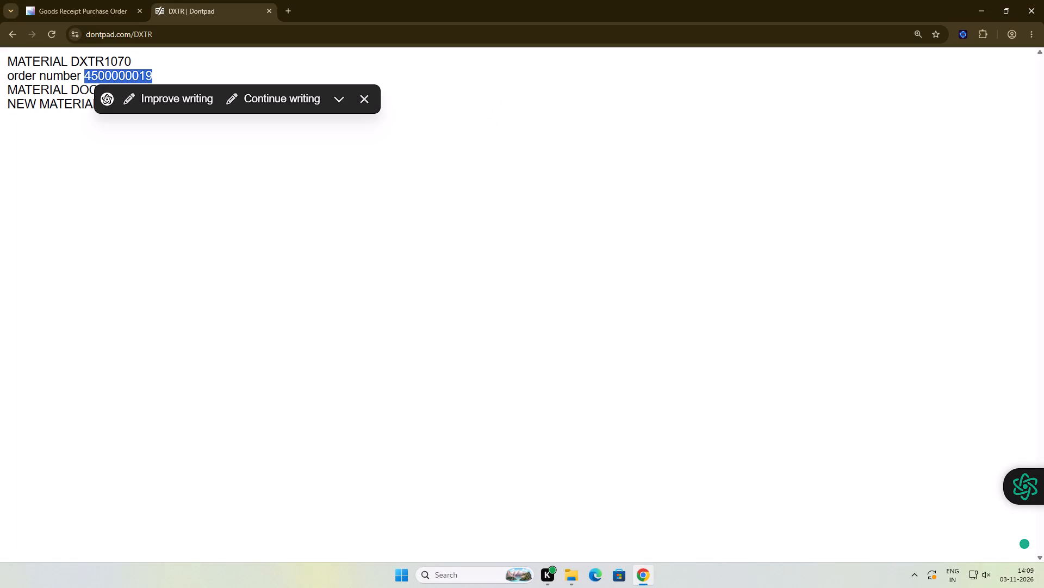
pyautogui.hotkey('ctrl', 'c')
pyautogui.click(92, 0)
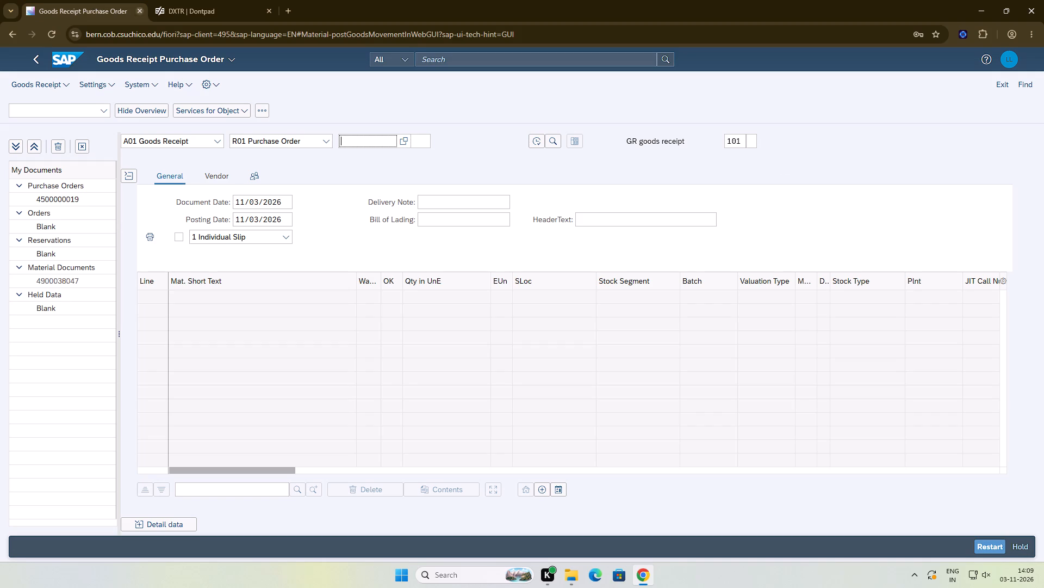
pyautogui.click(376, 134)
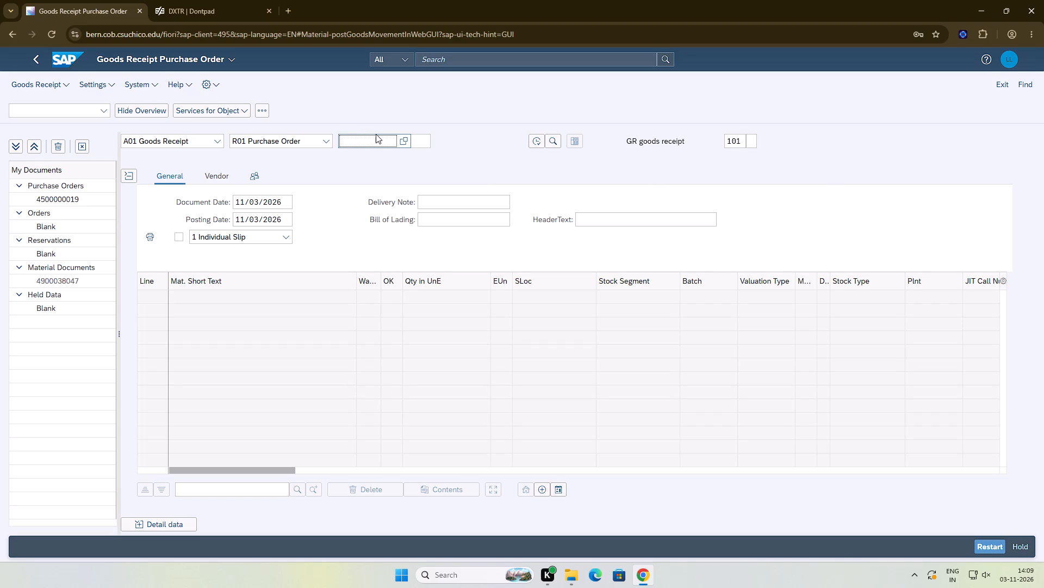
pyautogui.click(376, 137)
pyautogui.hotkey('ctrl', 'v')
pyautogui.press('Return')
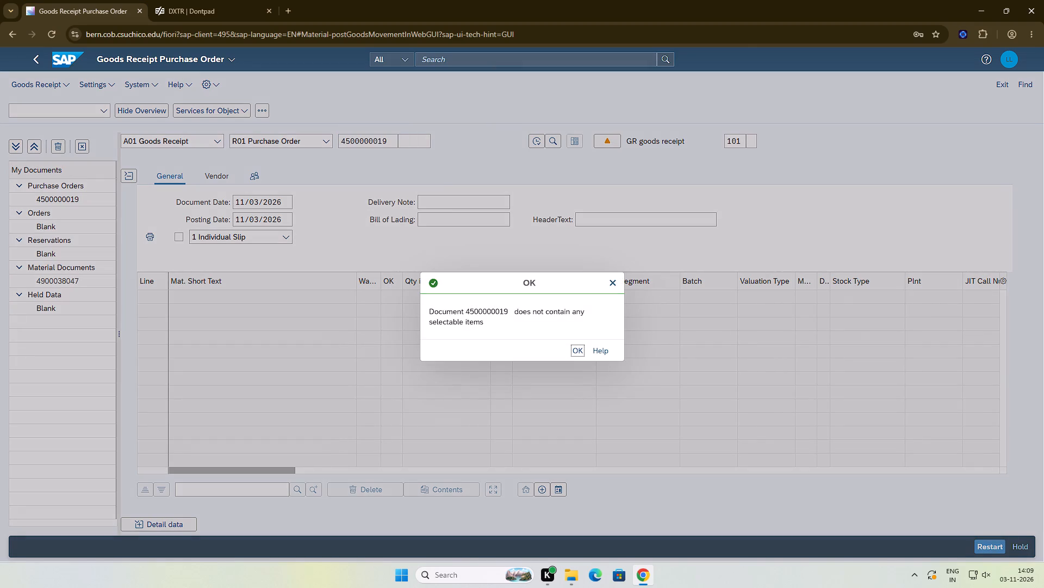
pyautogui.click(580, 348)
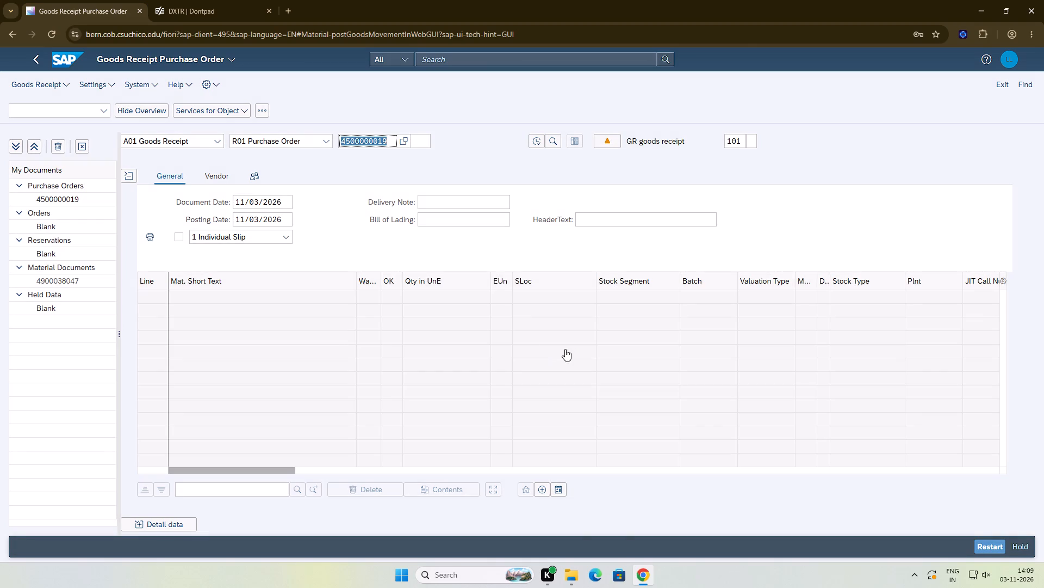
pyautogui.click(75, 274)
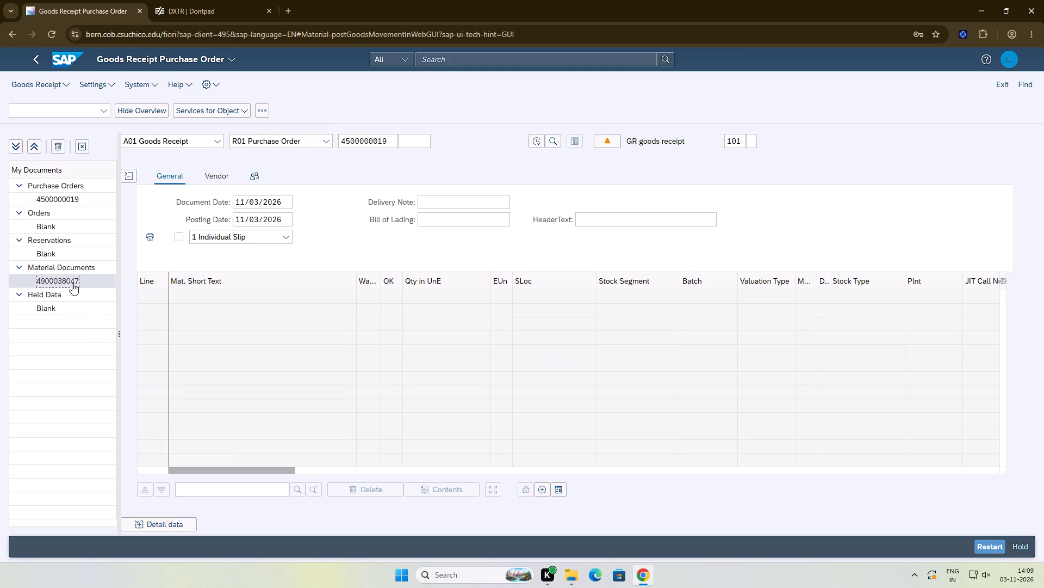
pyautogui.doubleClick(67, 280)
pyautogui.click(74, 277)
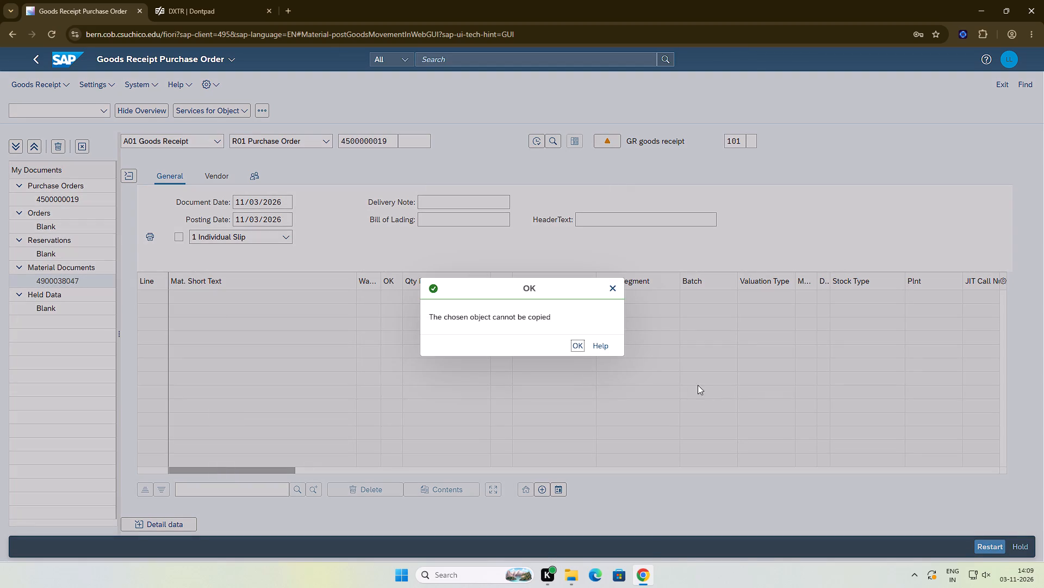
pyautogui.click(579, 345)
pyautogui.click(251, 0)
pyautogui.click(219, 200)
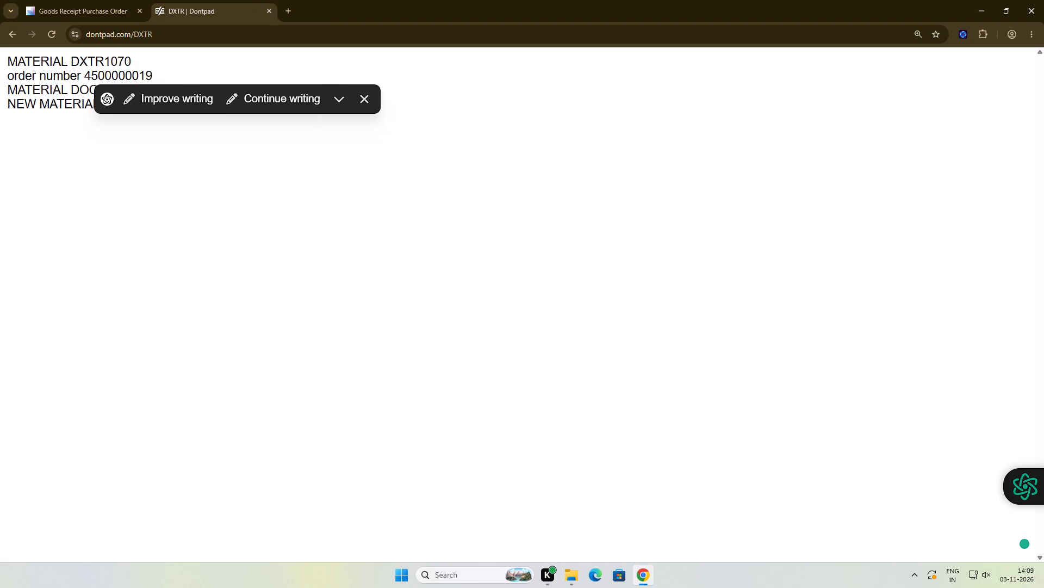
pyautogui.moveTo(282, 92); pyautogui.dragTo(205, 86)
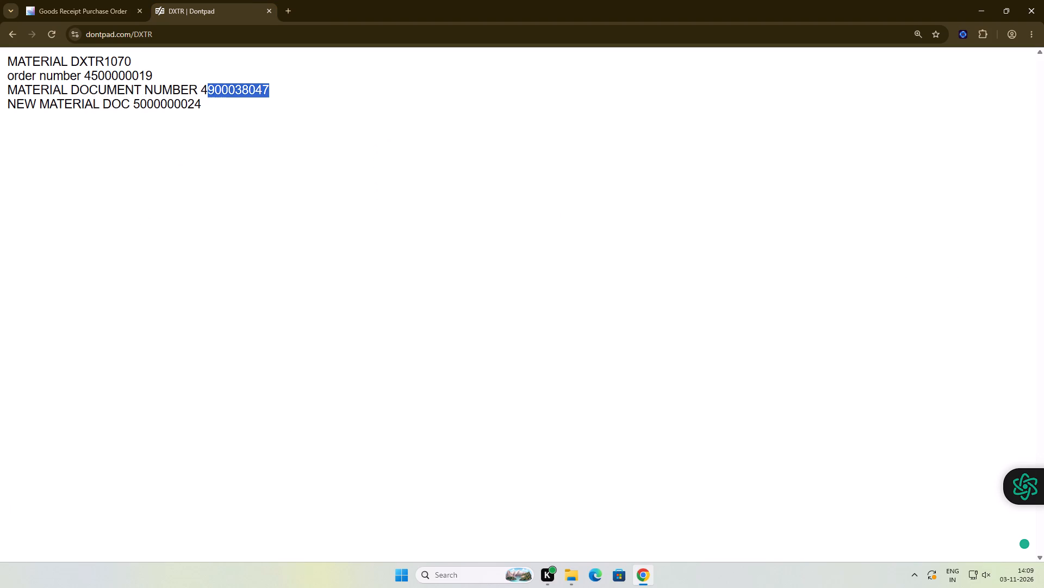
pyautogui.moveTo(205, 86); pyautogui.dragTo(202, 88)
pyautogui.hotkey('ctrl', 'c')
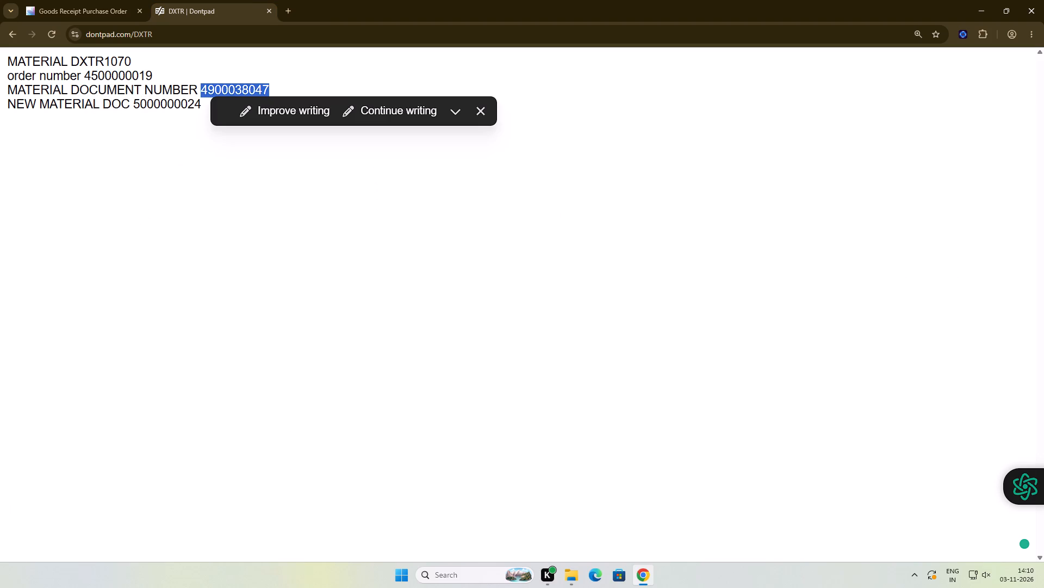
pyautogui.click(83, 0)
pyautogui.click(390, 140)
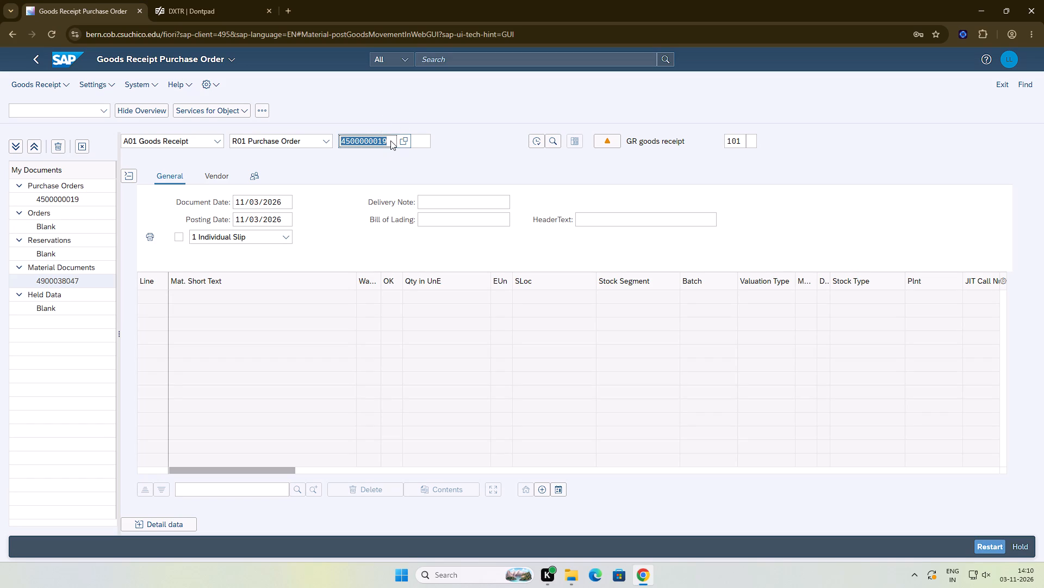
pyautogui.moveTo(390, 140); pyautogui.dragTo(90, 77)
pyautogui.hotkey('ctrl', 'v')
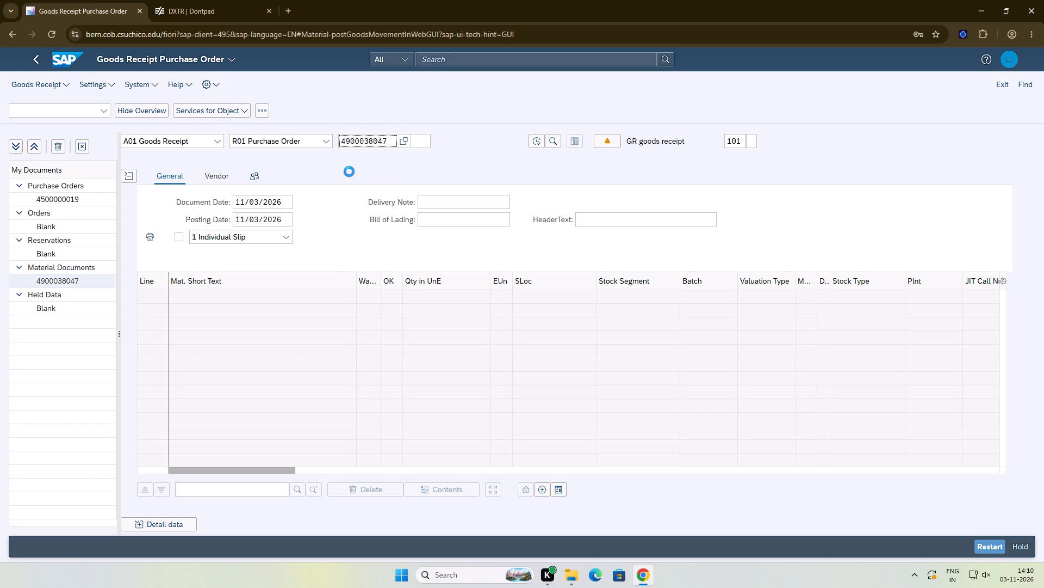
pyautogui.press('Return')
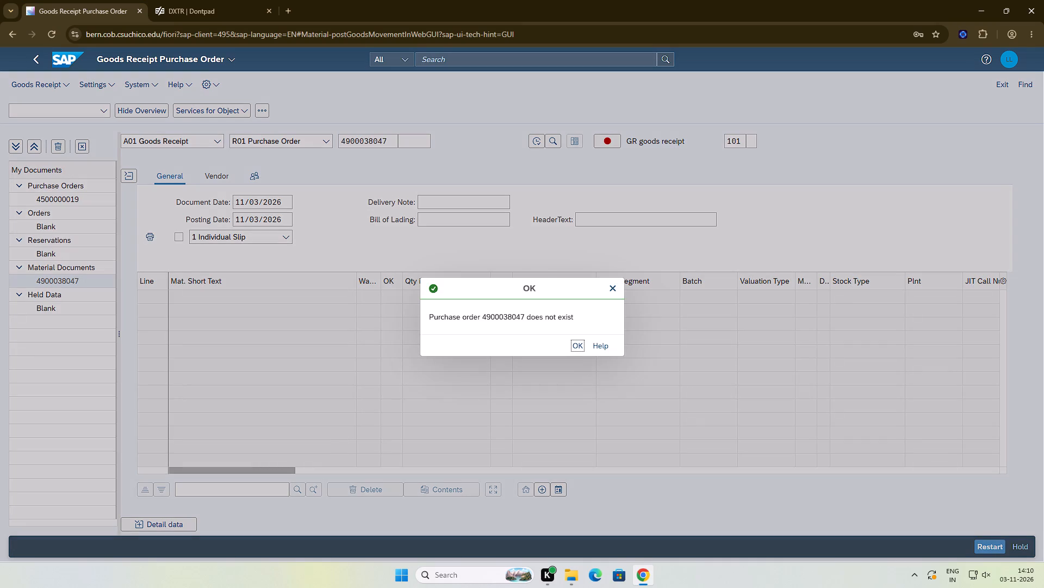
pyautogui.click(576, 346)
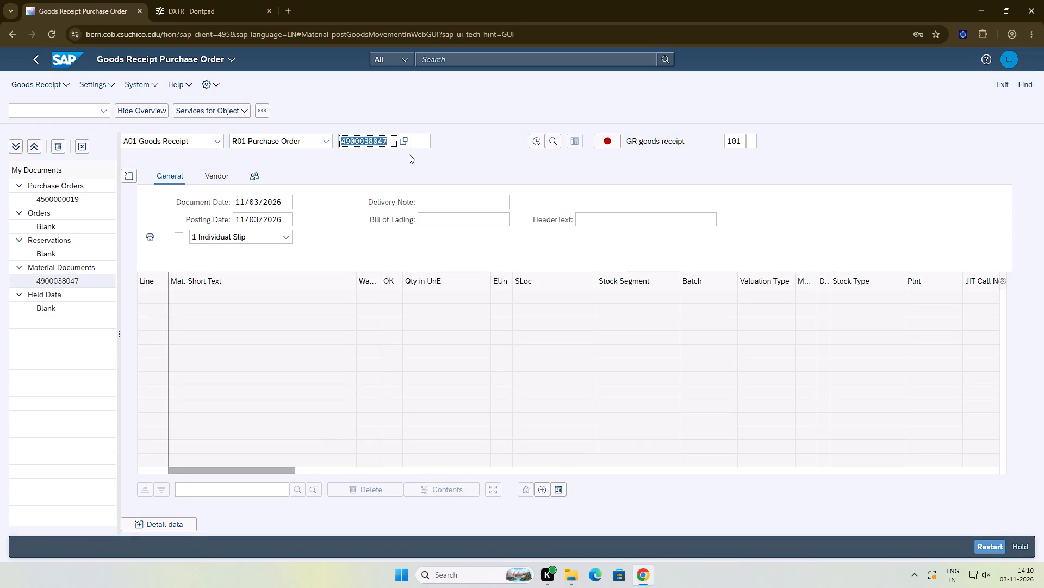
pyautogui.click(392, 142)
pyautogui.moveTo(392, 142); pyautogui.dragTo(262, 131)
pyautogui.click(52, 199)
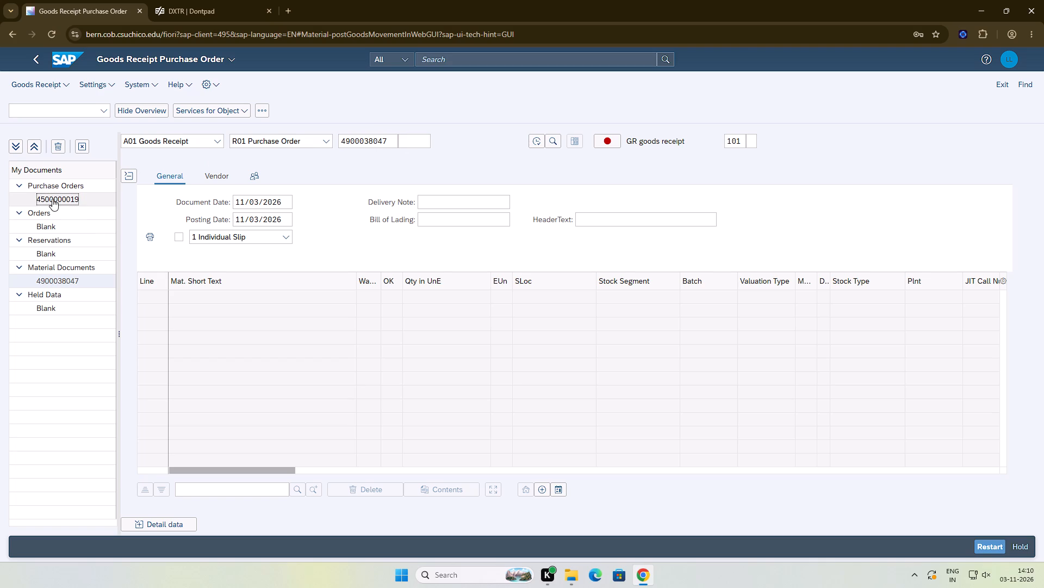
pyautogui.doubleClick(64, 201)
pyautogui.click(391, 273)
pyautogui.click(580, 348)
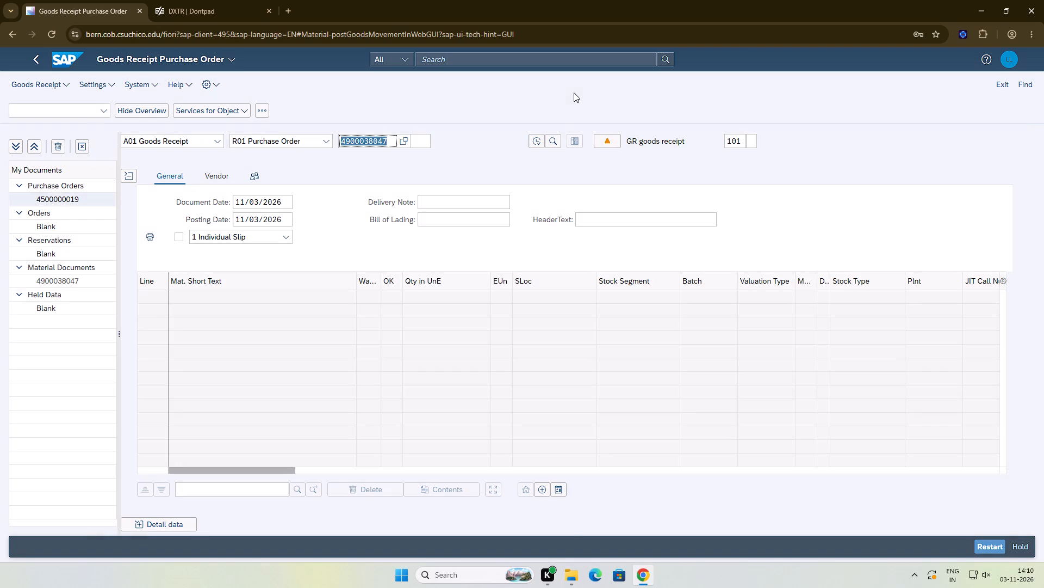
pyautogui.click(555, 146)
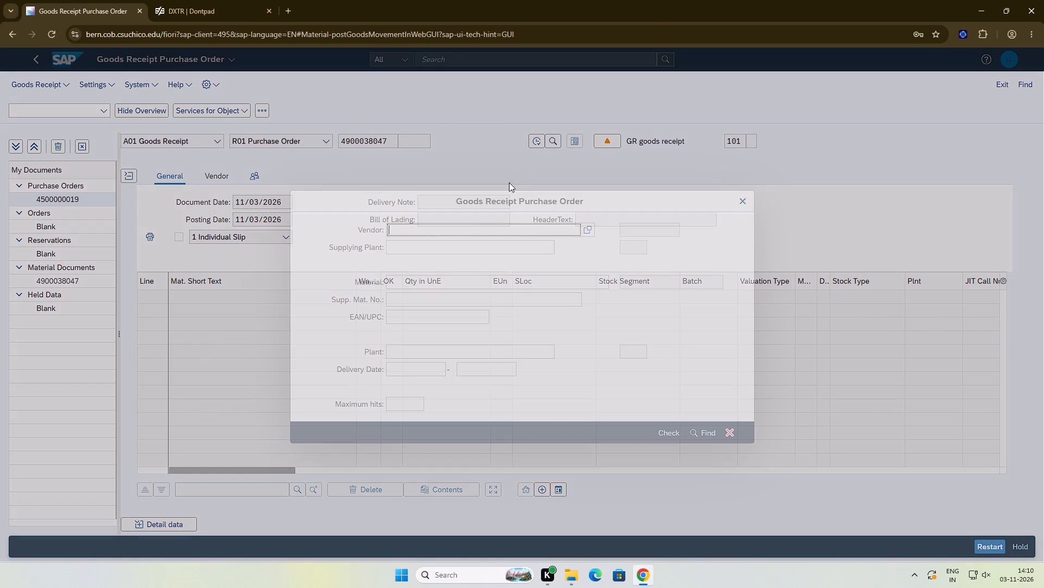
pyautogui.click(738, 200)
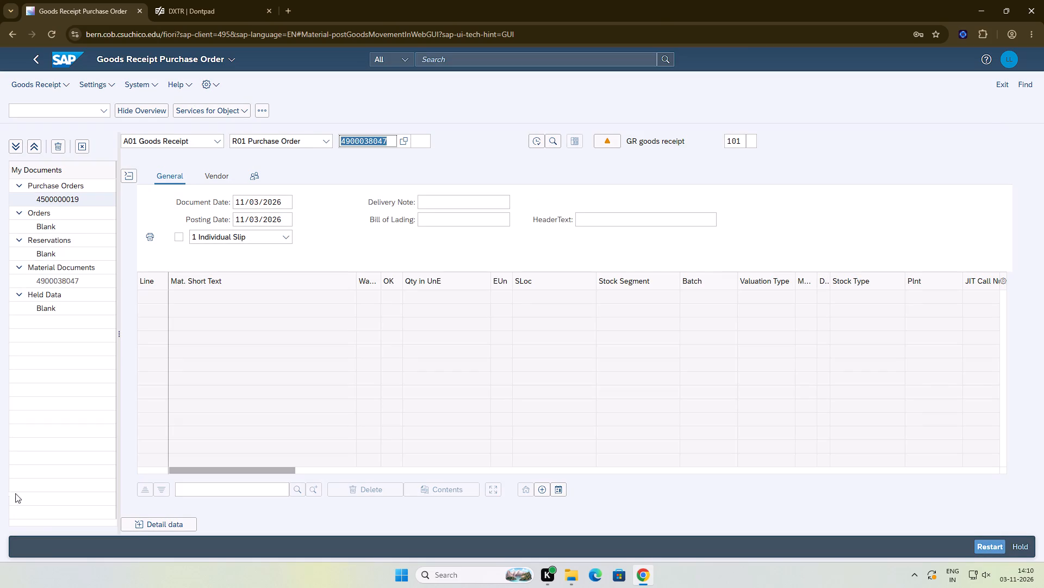
pyautogui.click(145, 526)
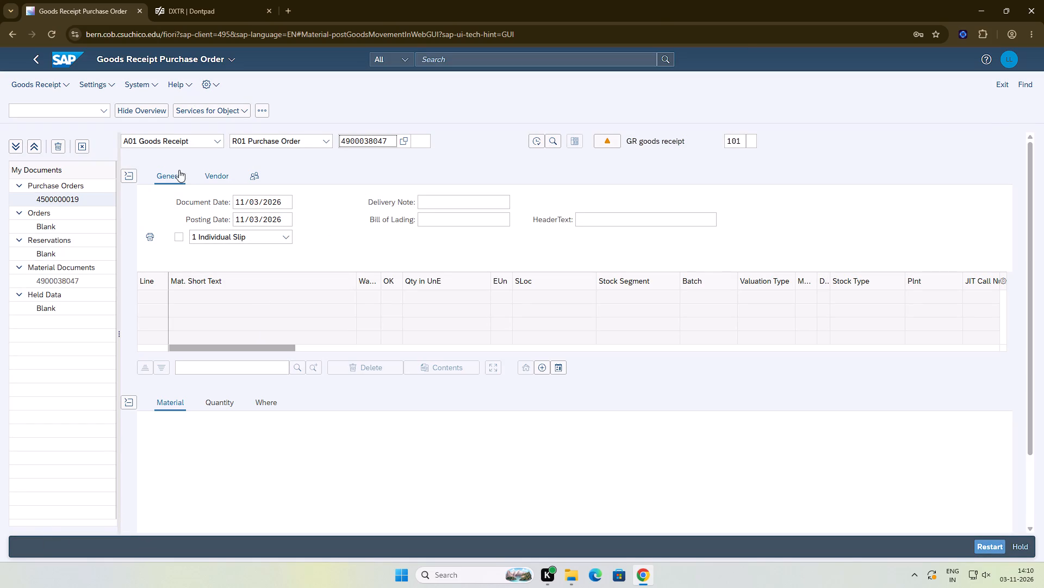
pyautogui.click(172, 0)
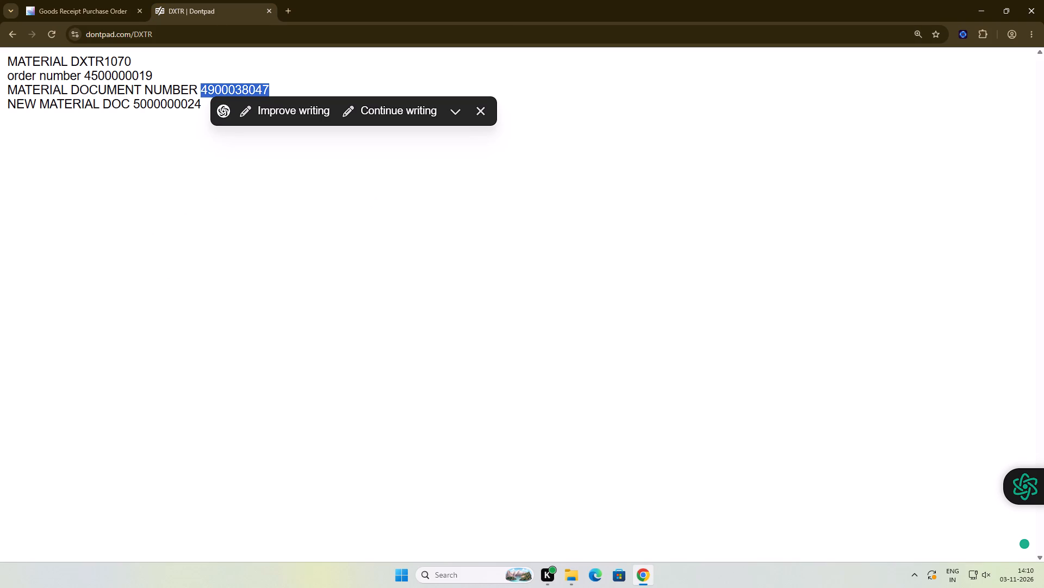
pyautogui.moveTo(158, 75); pyautogui.dragTo(85, 80)
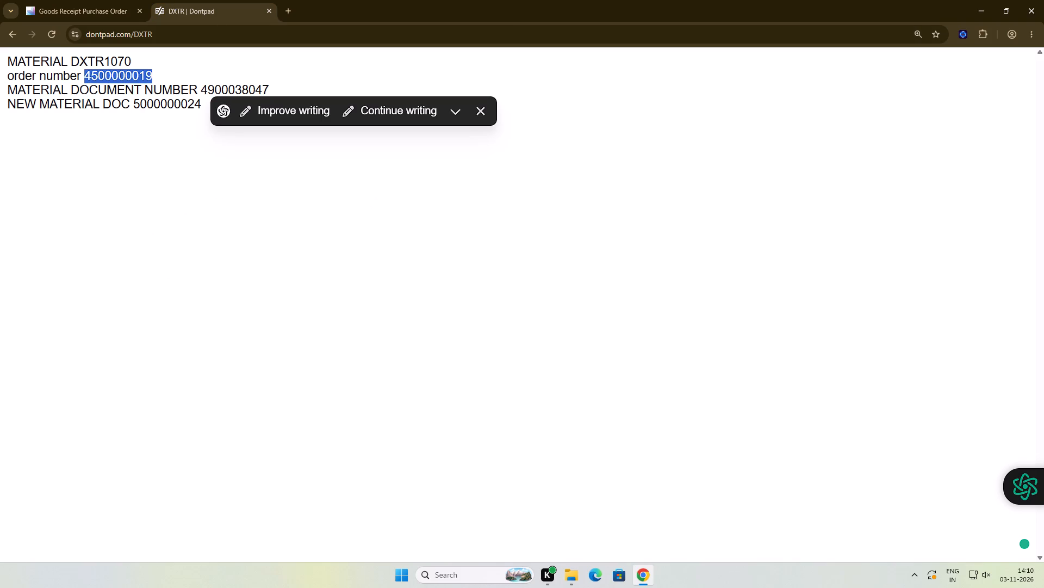
pyautogui.hotkey('ctrl', 'c')
pyautogui.click(49, 0)
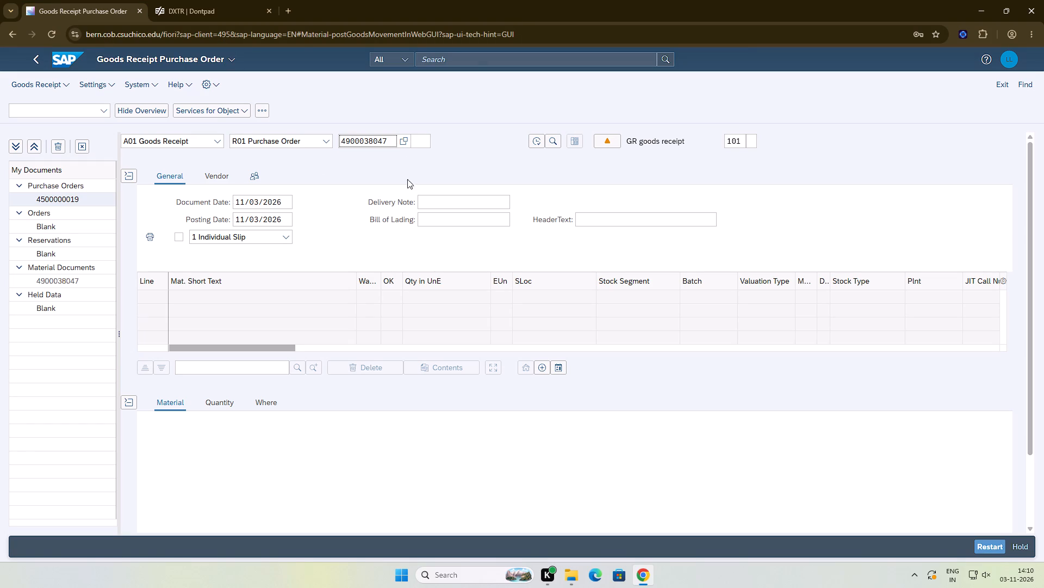
pyautogui.click(388, 142)
pyautogui.click(406, 142)
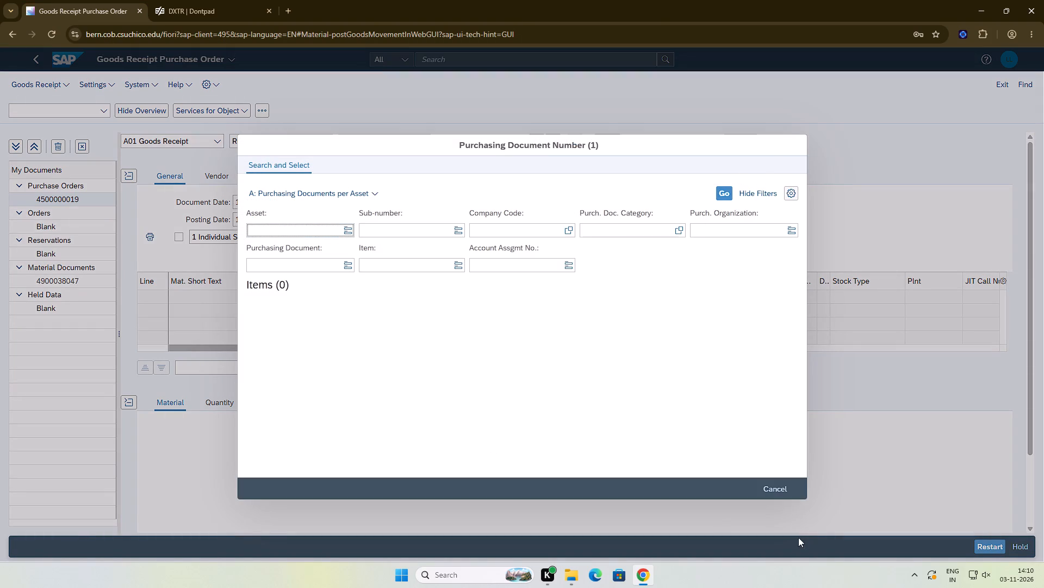
pyautogui.click(773, 488)
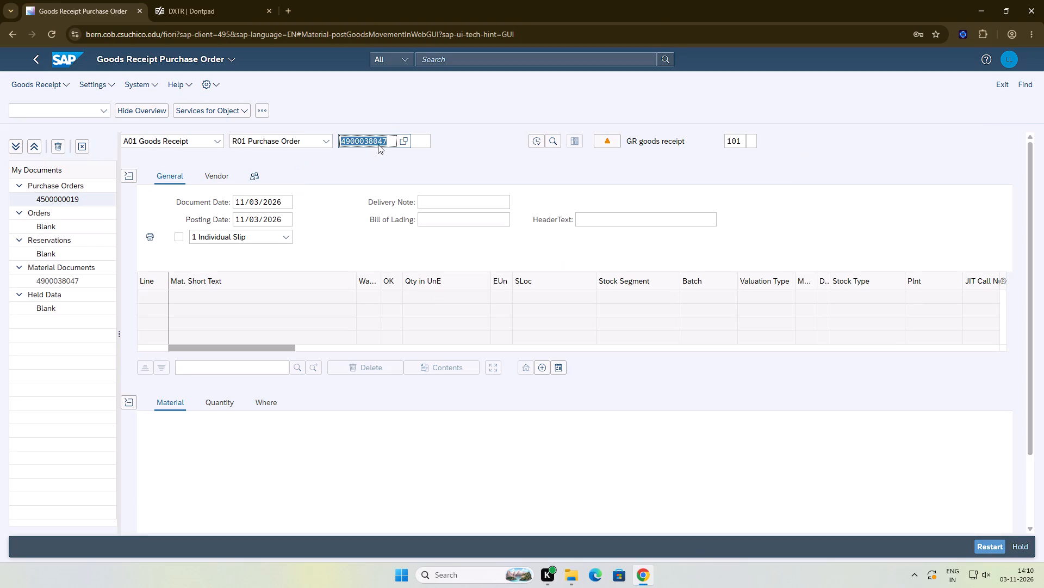
pyautogui.press('BackSpace')
pyautogui.hotkey('ctrl', 'v')
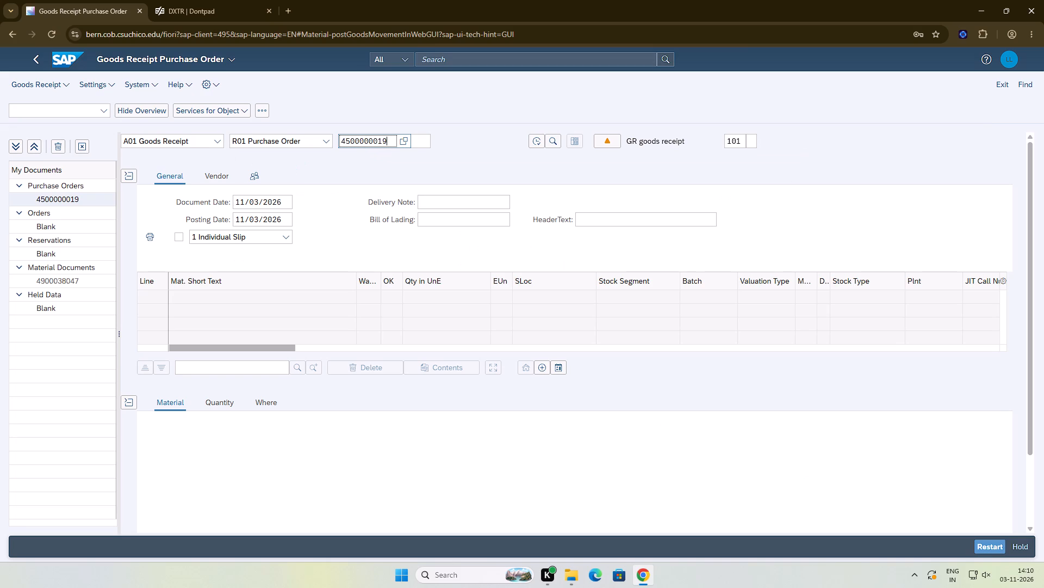
pyautogui.press('Return')
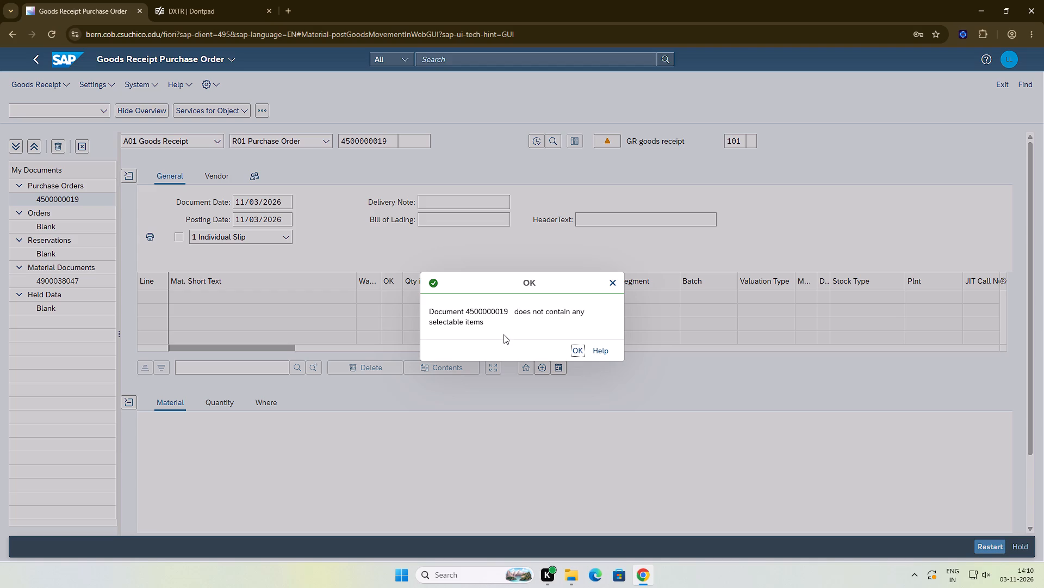
pyautogui.click(579, 351)
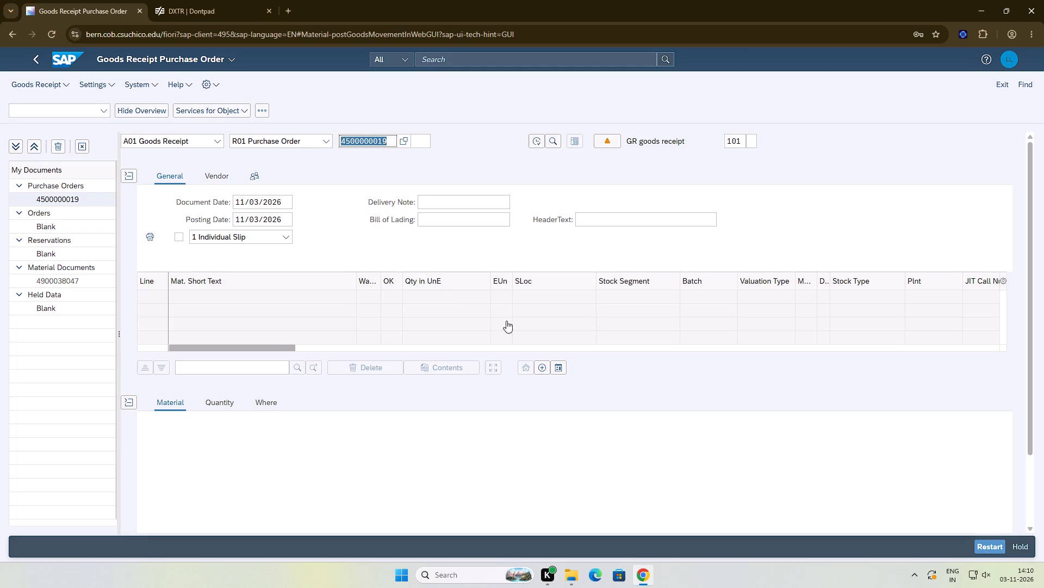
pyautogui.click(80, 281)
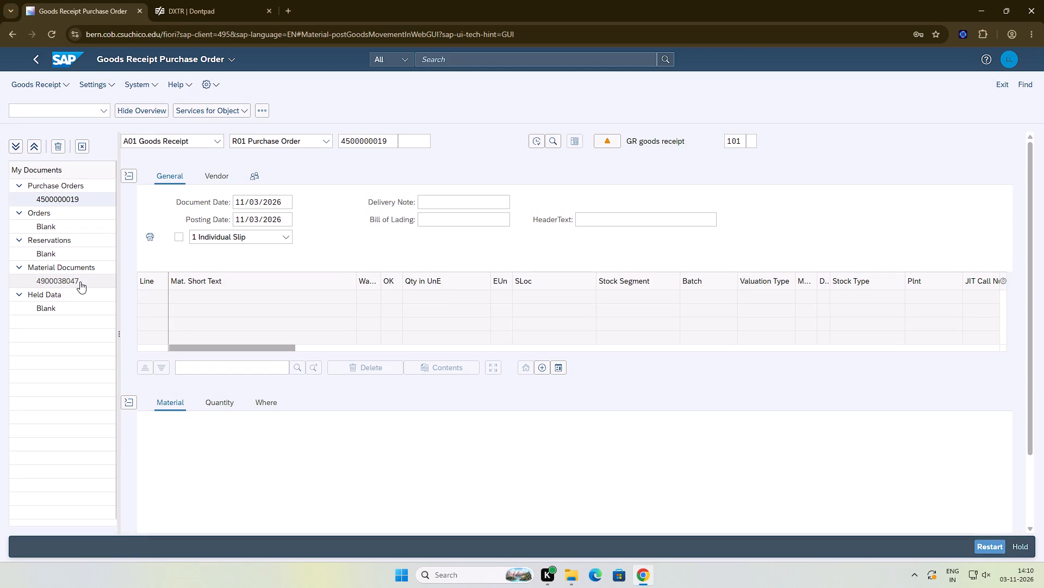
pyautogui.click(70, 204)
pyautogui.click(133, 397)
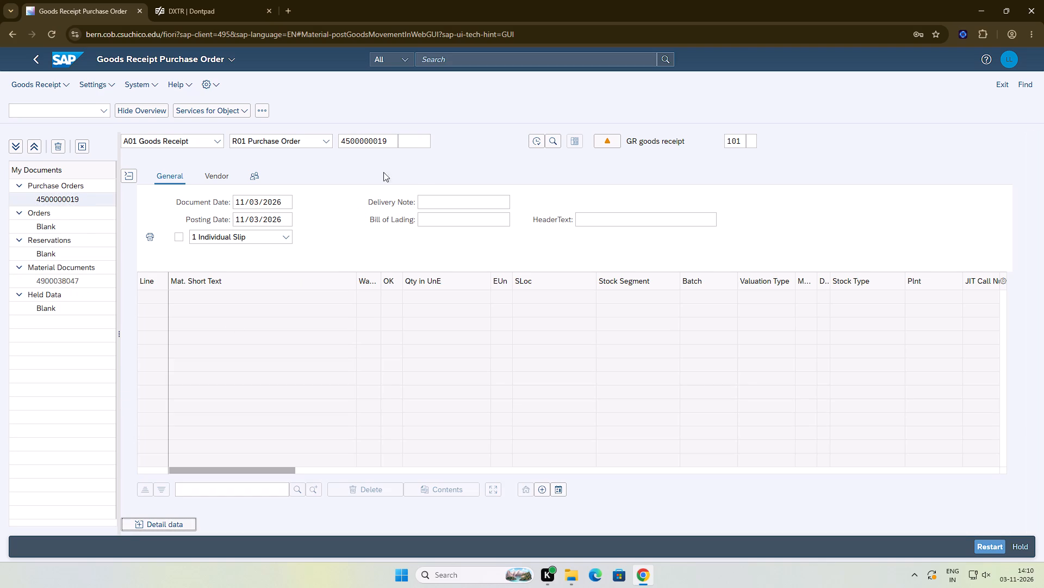
# In the purchase order search, set the supplying plant to Plant Dallas (DL00) and the plant to DC San Diego (SD00).
pyautogui.click(556, 137)
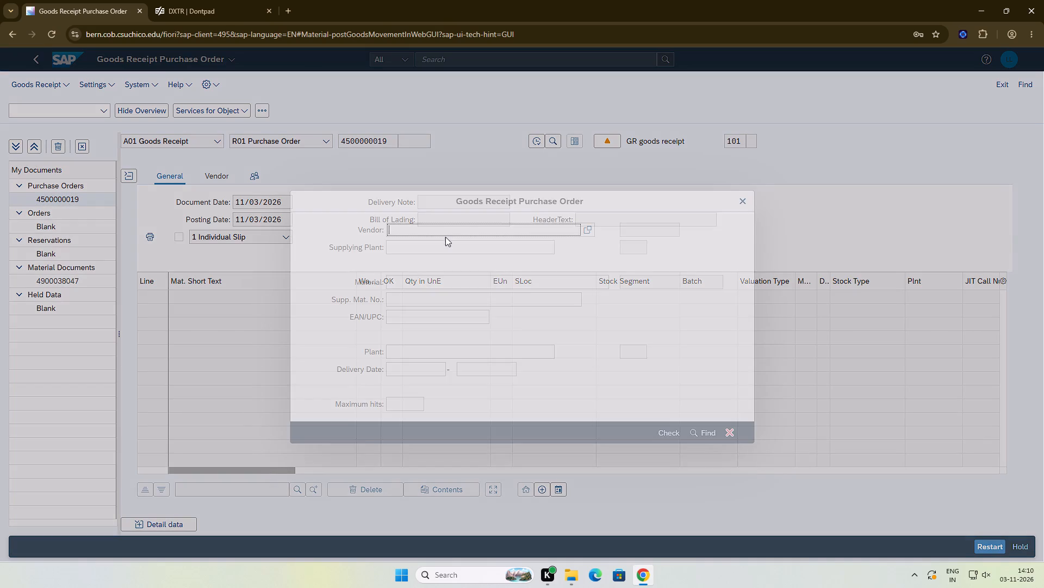
pyautogui.click(402, 253)
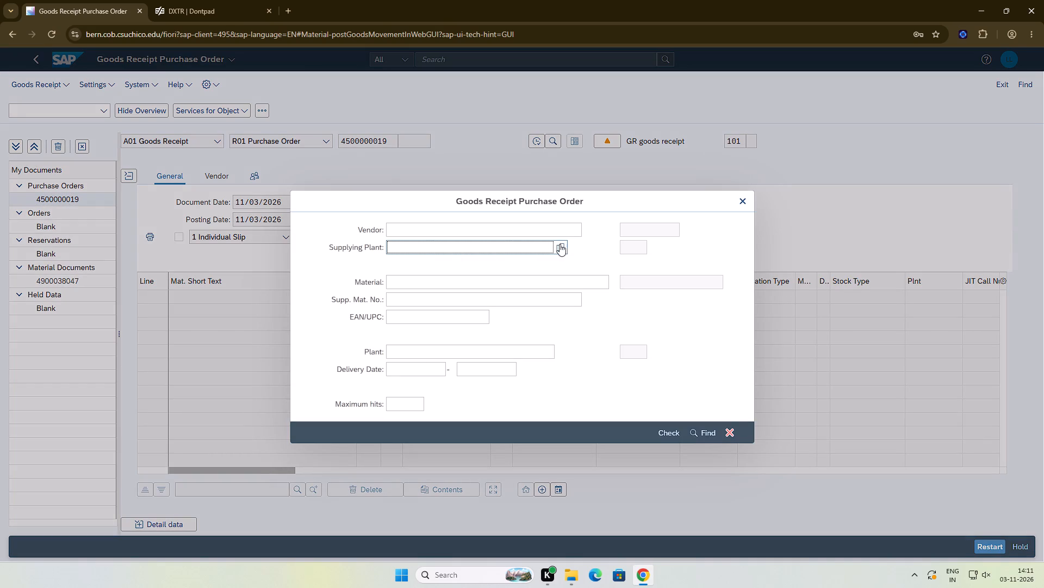
pyautogui.click(565, 244)
pyautogui.click(301, 339)
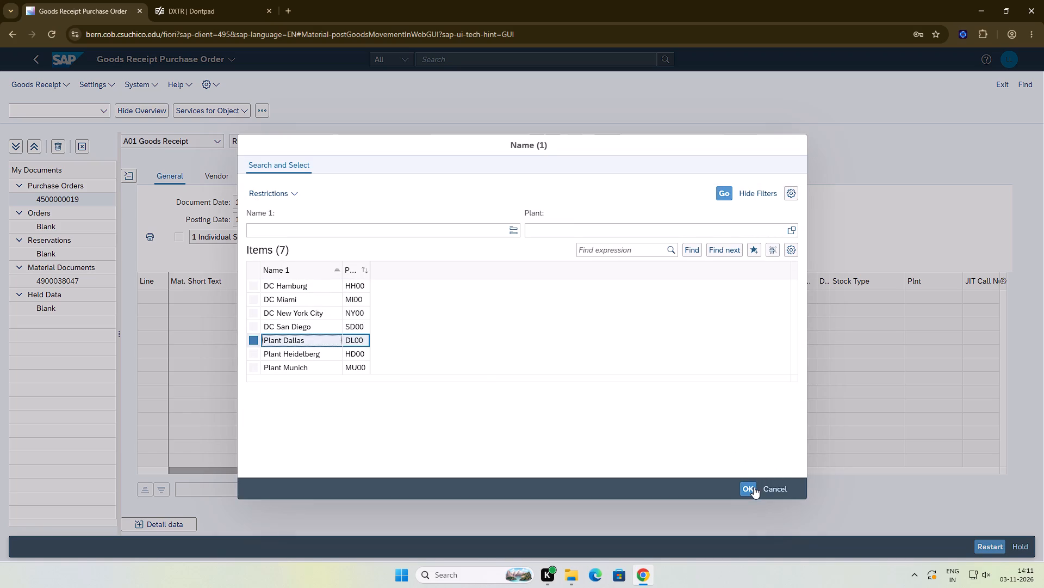
pyautogui.click(754, 487)
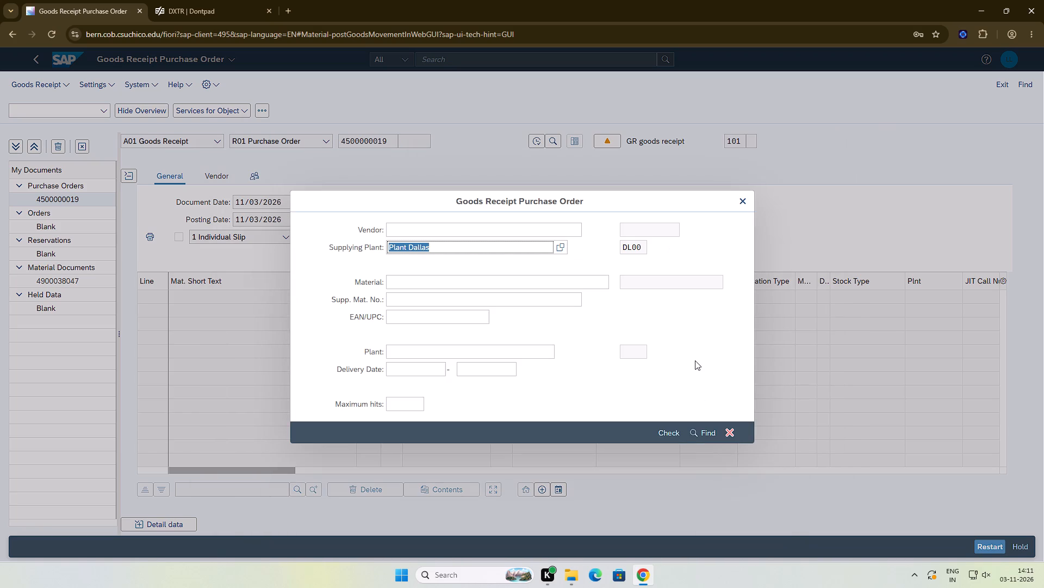
pyautogui.click(416, 352)
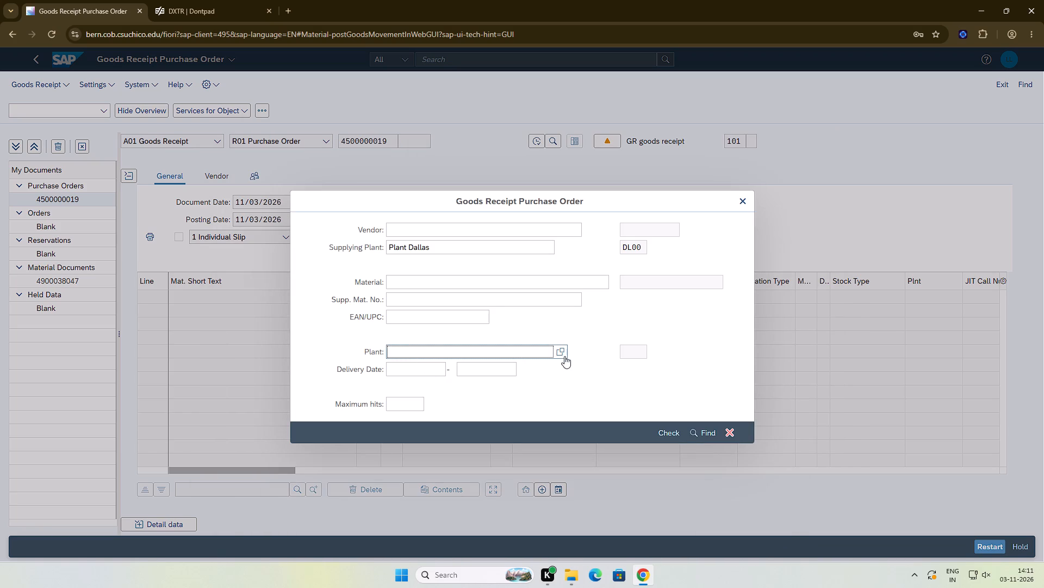
pyautogui.click(563, 354)
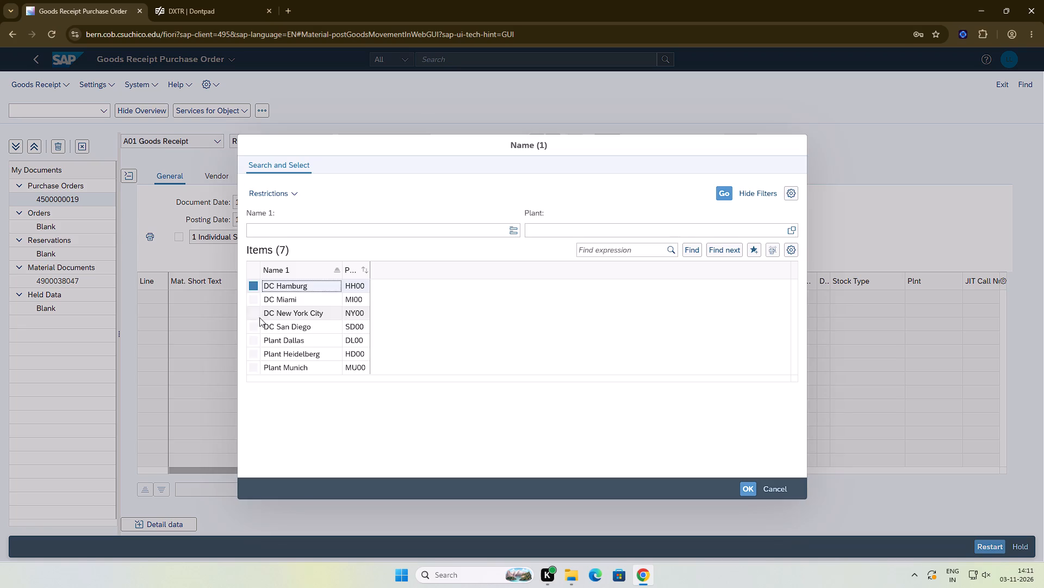
pyautogui.click(313, 326)
pyautogui.click(755, 489)
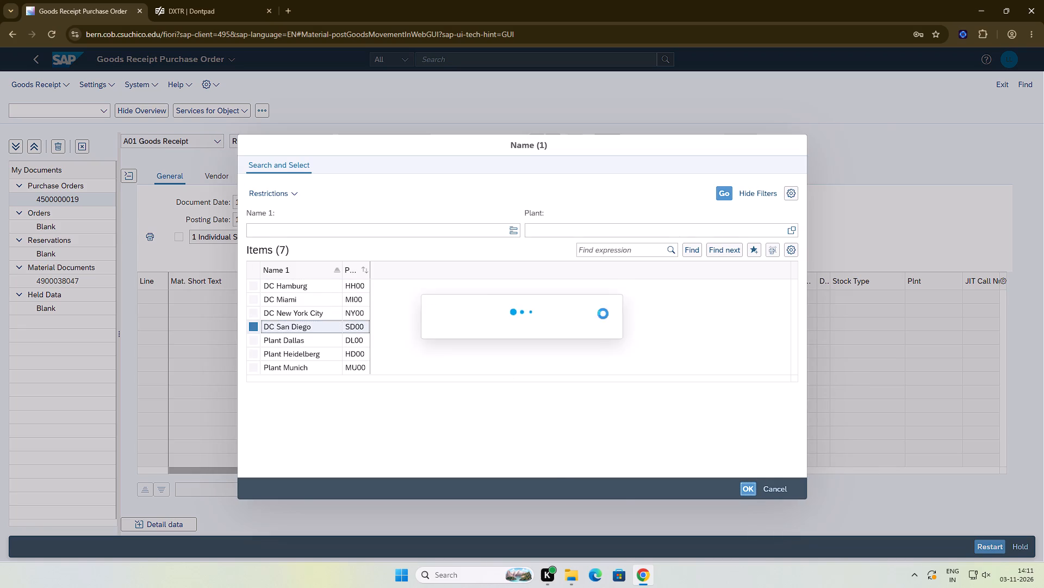
# Add material DXTR1070 to the search criteria and search for matching purchase orders.
pyautogui.click(446, 279)
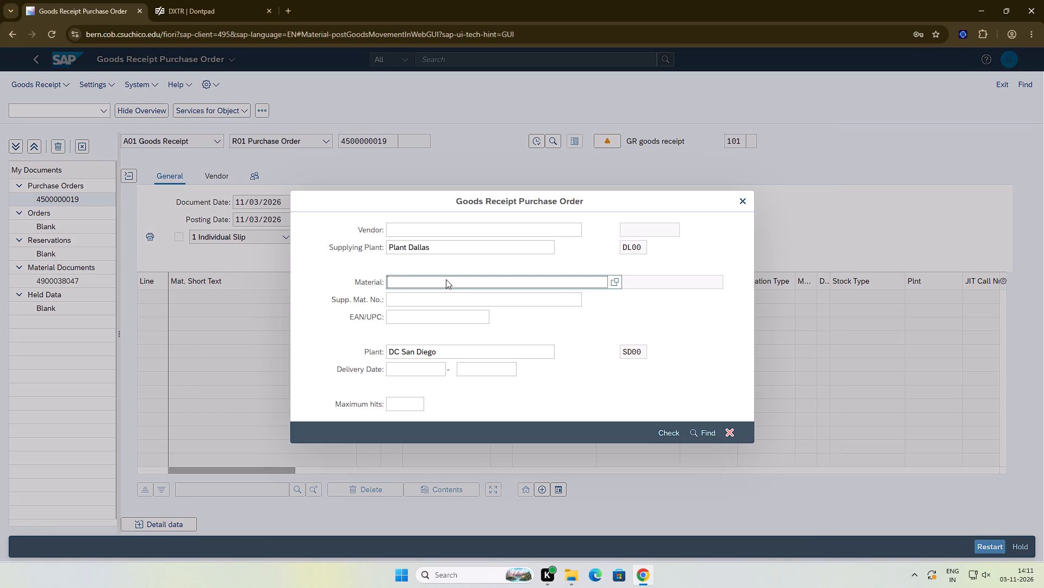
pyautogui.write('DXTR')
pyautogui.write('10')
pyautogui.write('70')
pyautogui.click(482, 352)
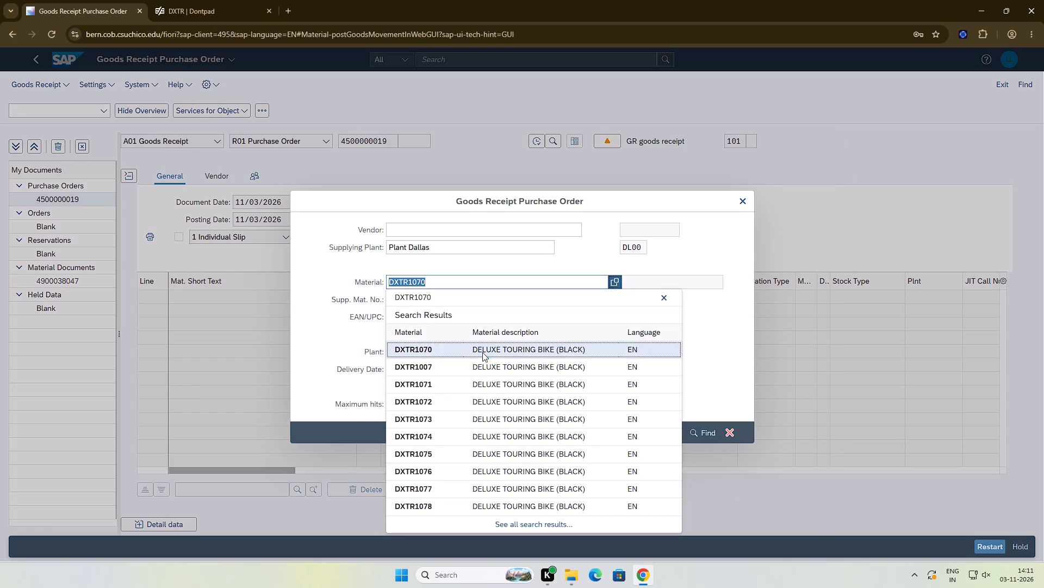
pyautogui.click(704, 433)
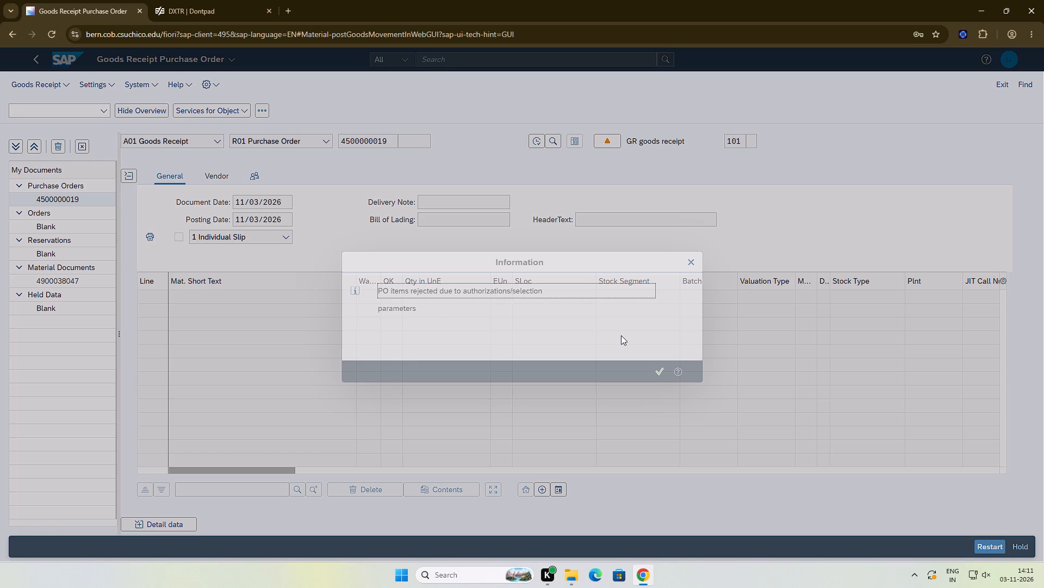
pyautogui.moveTo(437, 314); pyautogui.dragTo(304, 297)
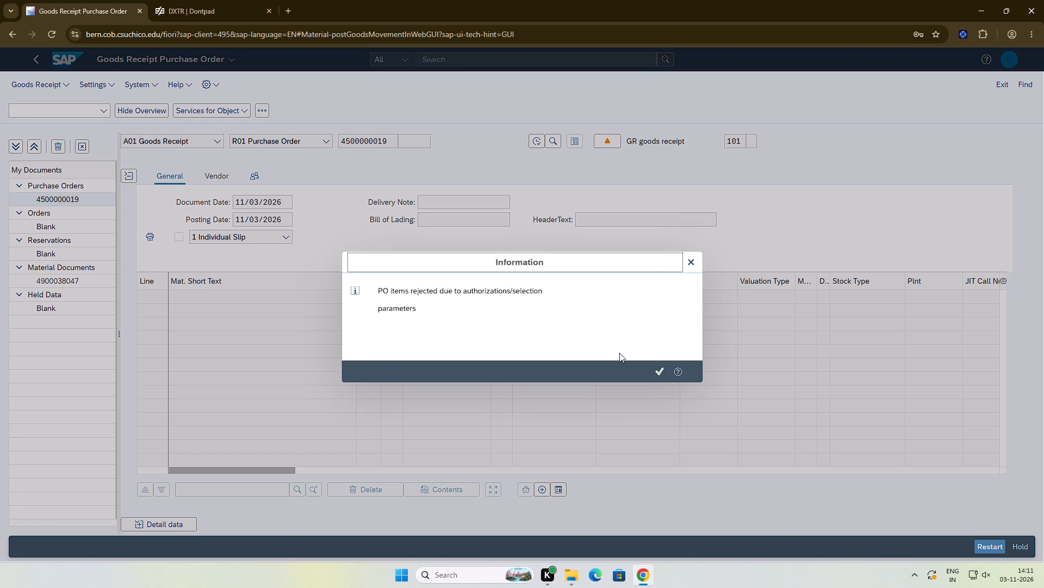
pyautogui.click(666, 371)
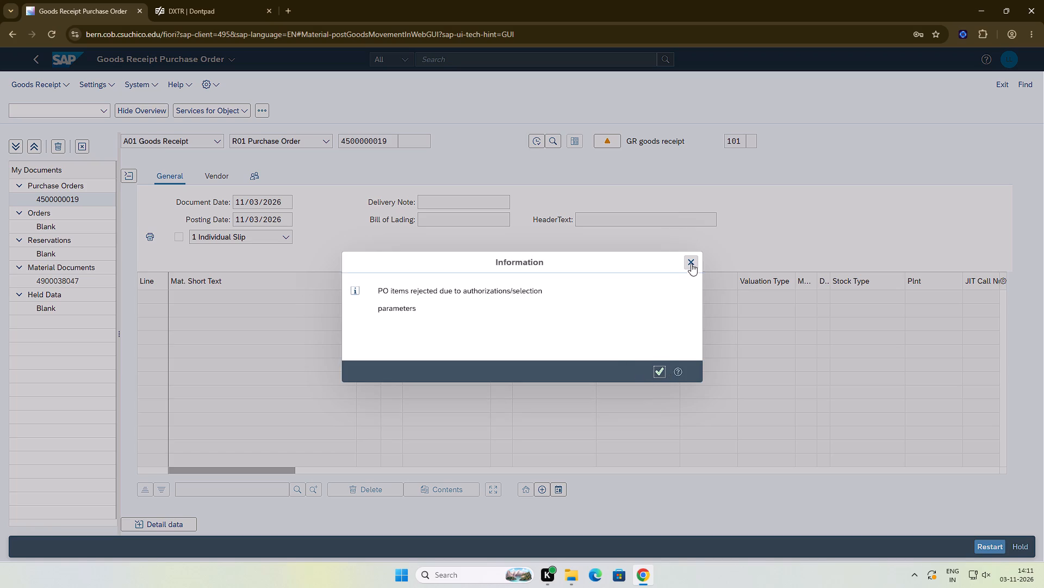
pyautogui.click(692, 268)
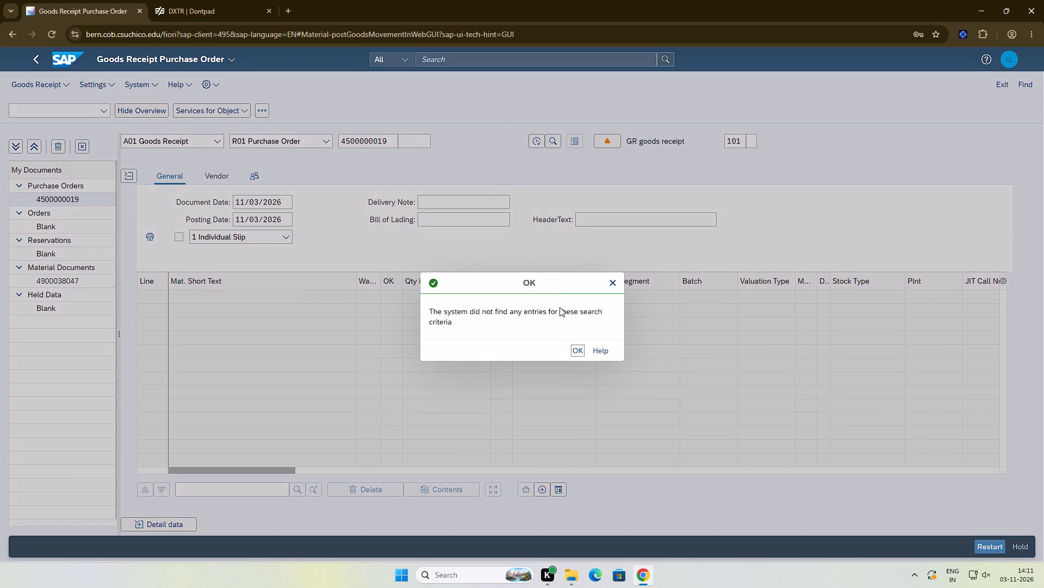
pyautogui.click(579, 353)
# Reopen the purchase order search and set the plant to DC San Diego (SD00).
pyautogui.click(556, 136)
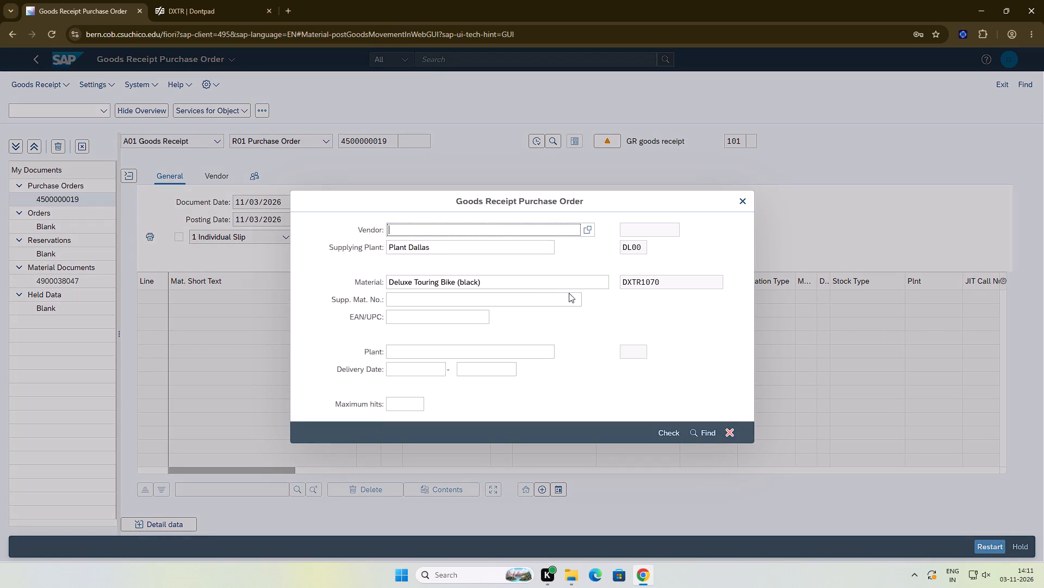
pyautogui.click(648, 348)
pyautogui.click(640, 356)
pyautogui.write('SD00')
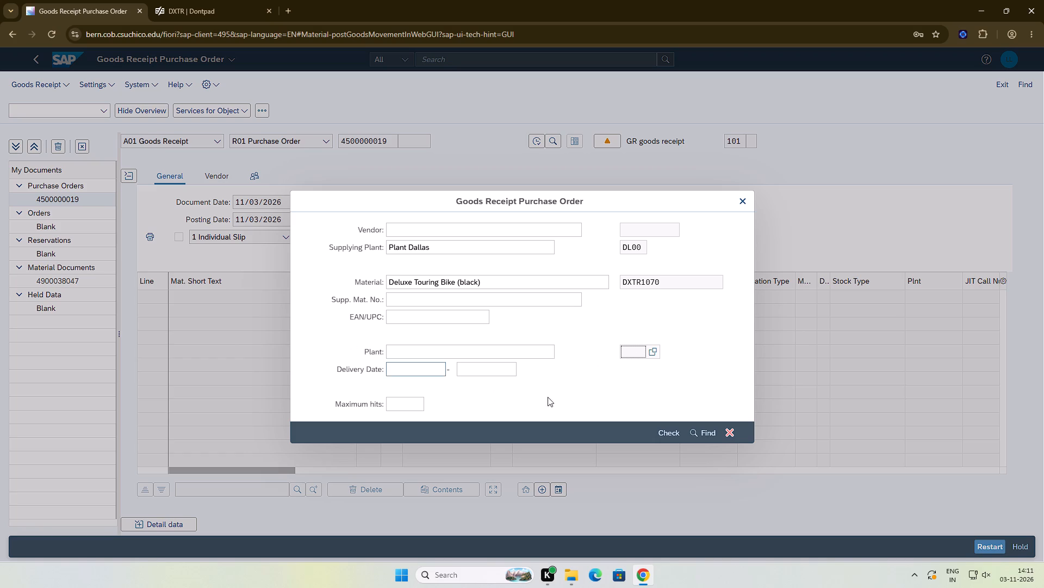
pyautogui.click(527, 356)
pyautogui.click(551, 352)
pyautogui.click(556, 352)
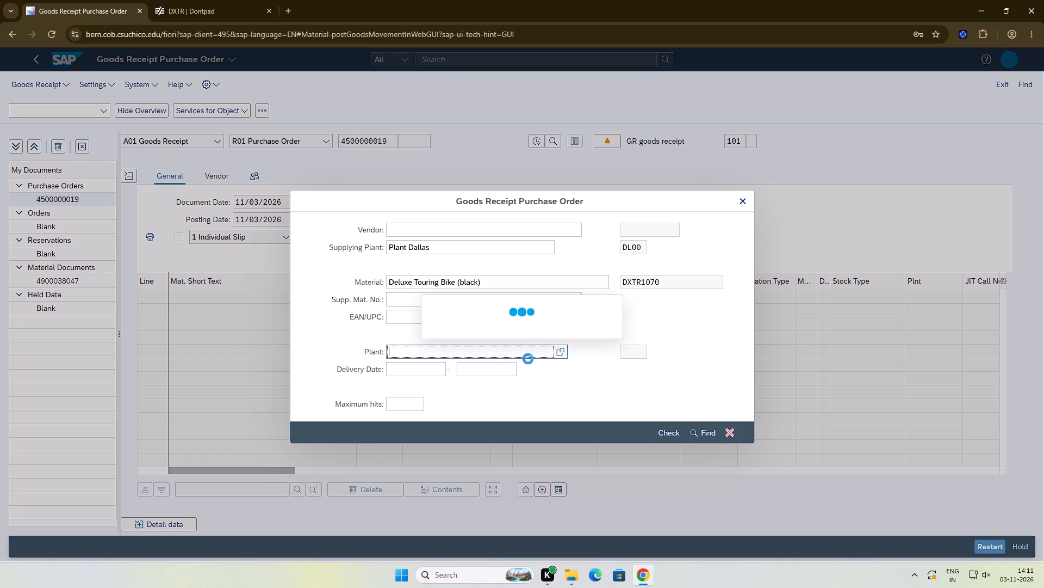
pyautogui.click(308, 338)
pyautogui.click(312, 329)
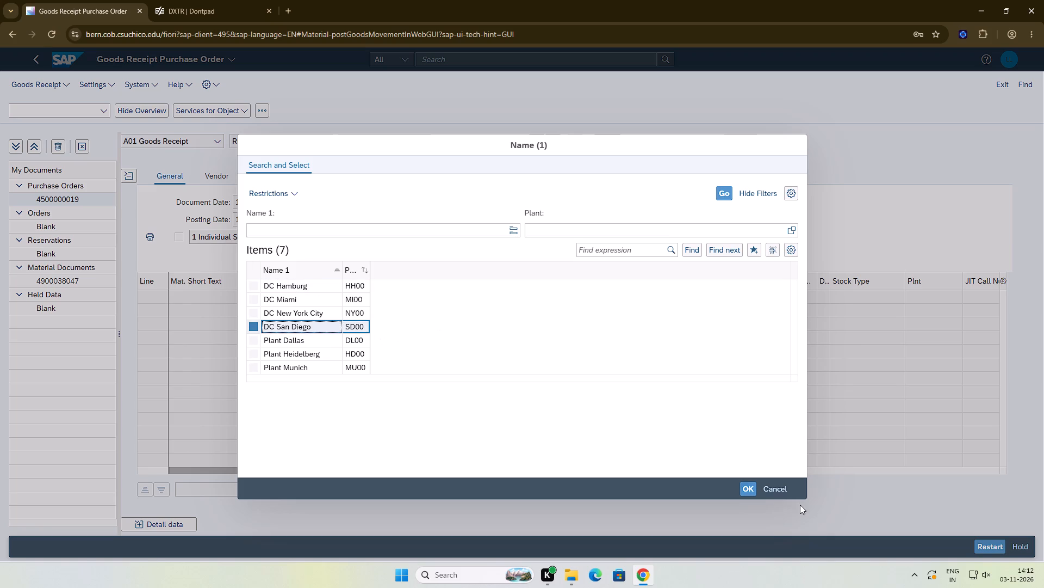
pyautogui.click(751, 486)
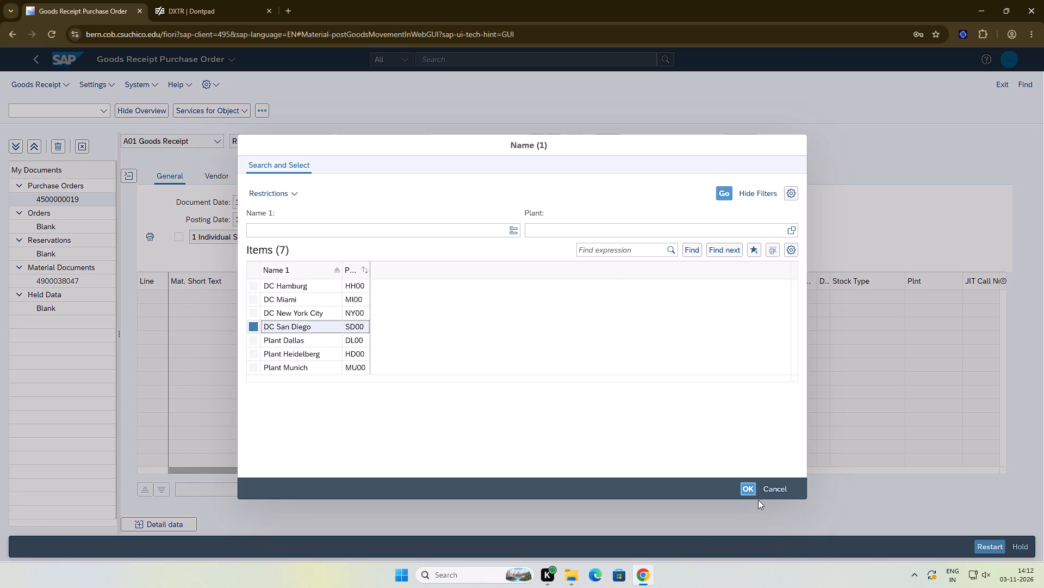
# Check the entered criteria and search for purchase orders for the Deluxe Touring Bike (black) from Plant Dallas to DC San Diego.
pyautogui.click(656, 431)
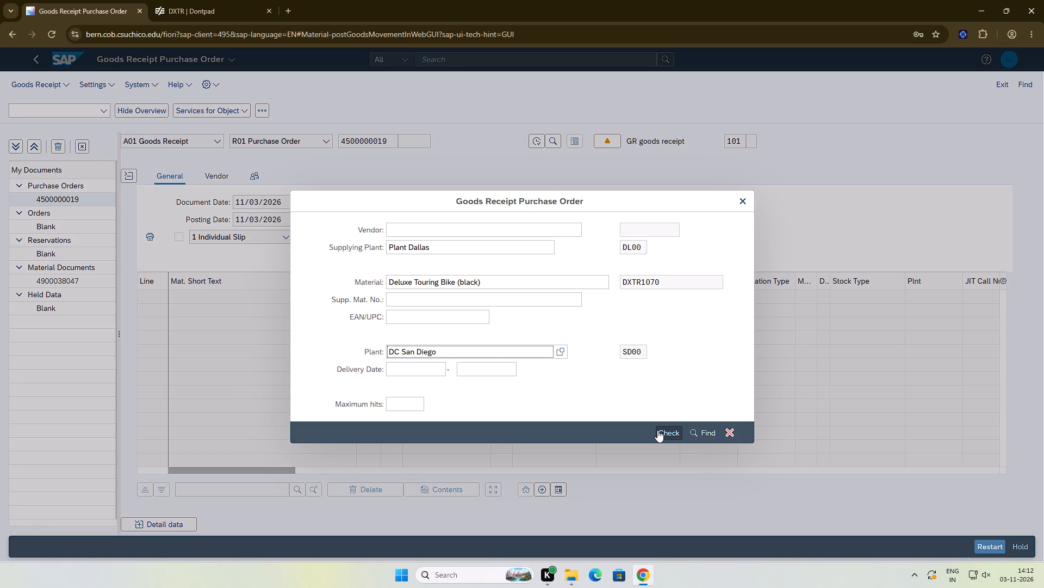
pyautogui.tripleClick(673, 432)
pyautogui.click(673, 432)
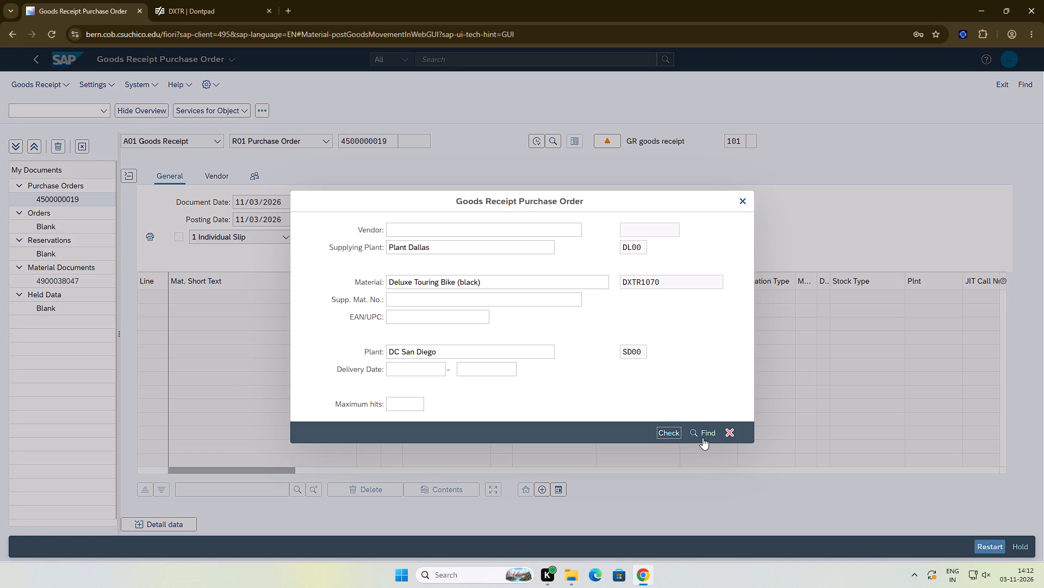
pyautogui.click(705, 435)
pyautogui.click(670, 433)
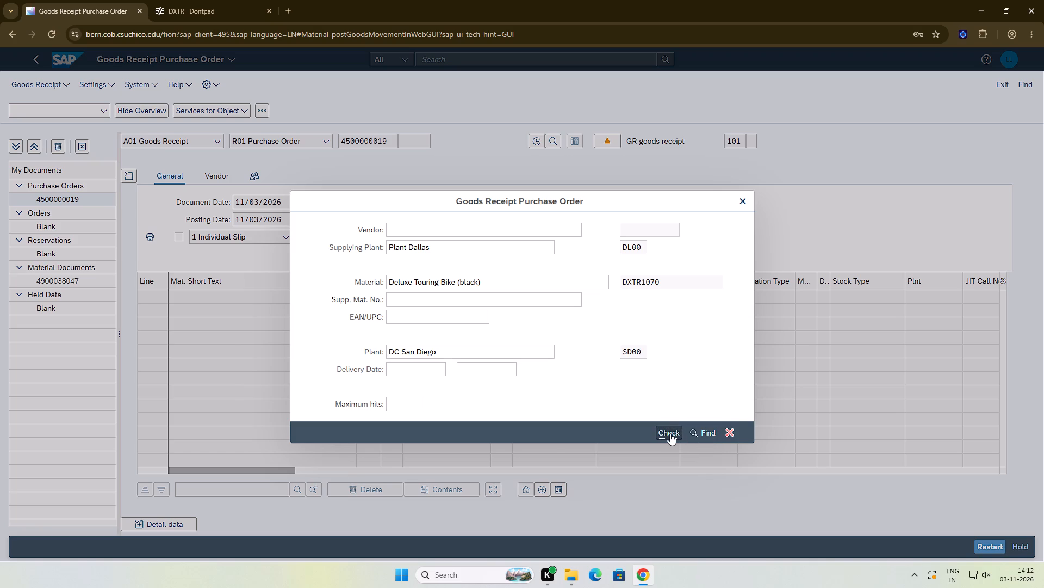
pyautogui.tripleClick(670, 433)
pyautogui.click(670, 433)
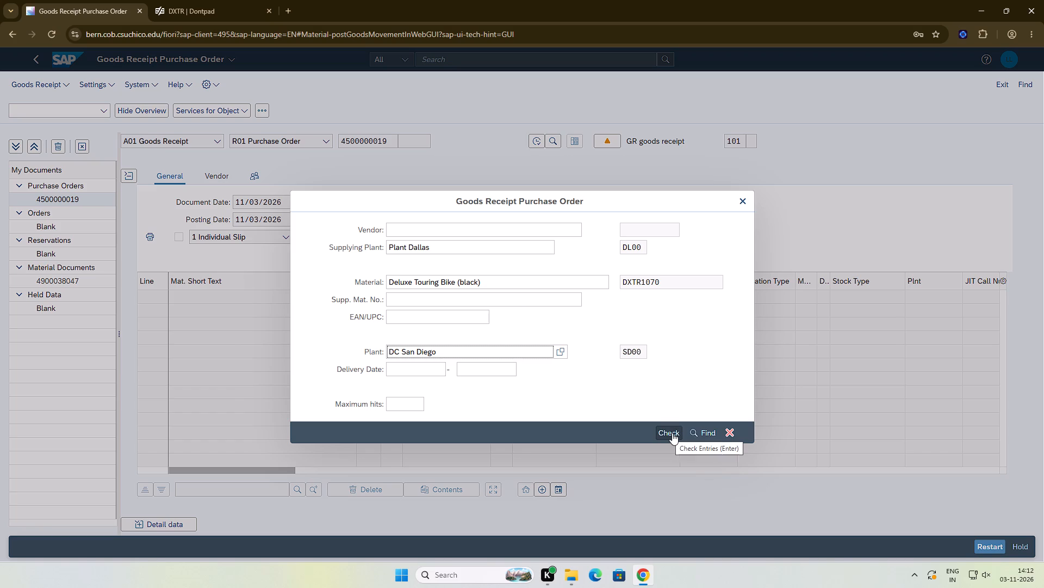
pyautogui.click(694, 433)
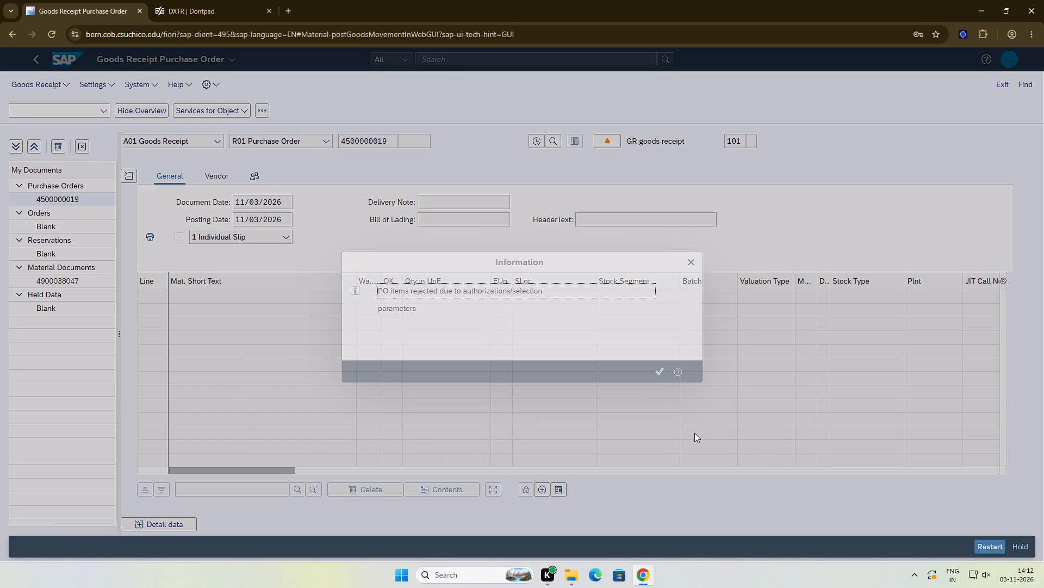
pyautogui.click(693, 261)
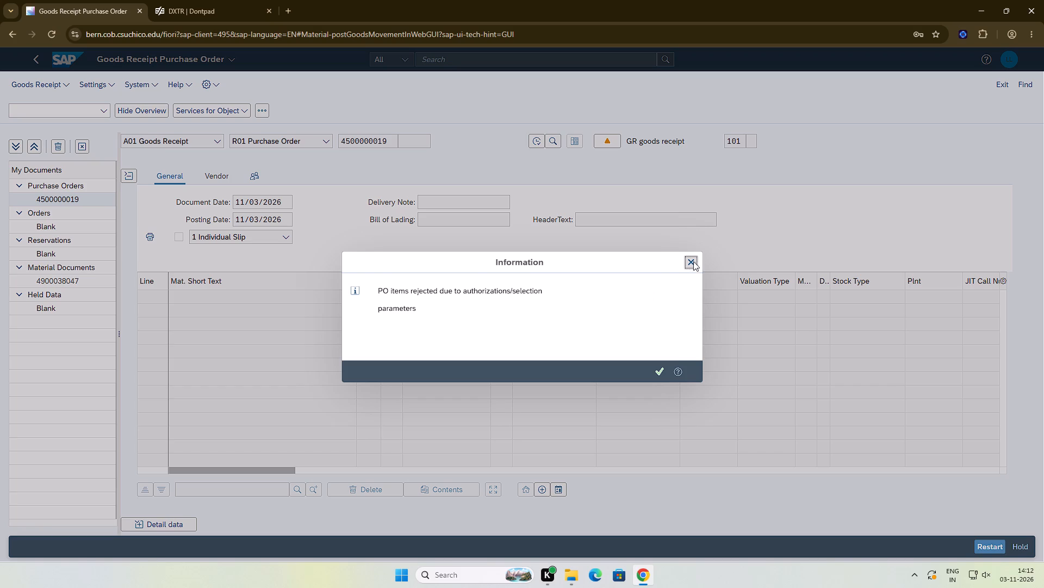
pyautogui.click(614, 289)
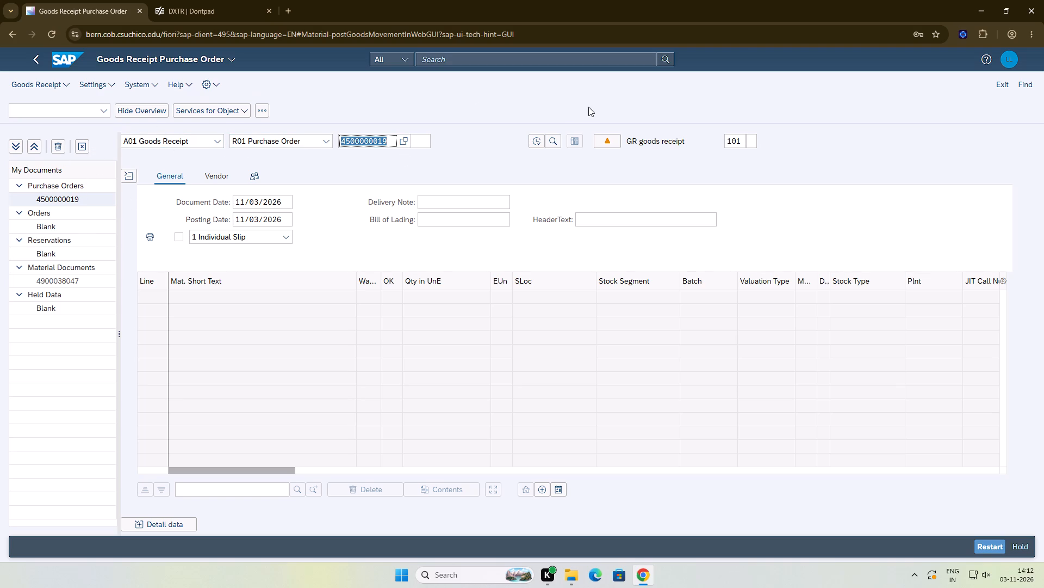
pyautogui.click(391, 140)
pyautogui.click(177, 0)
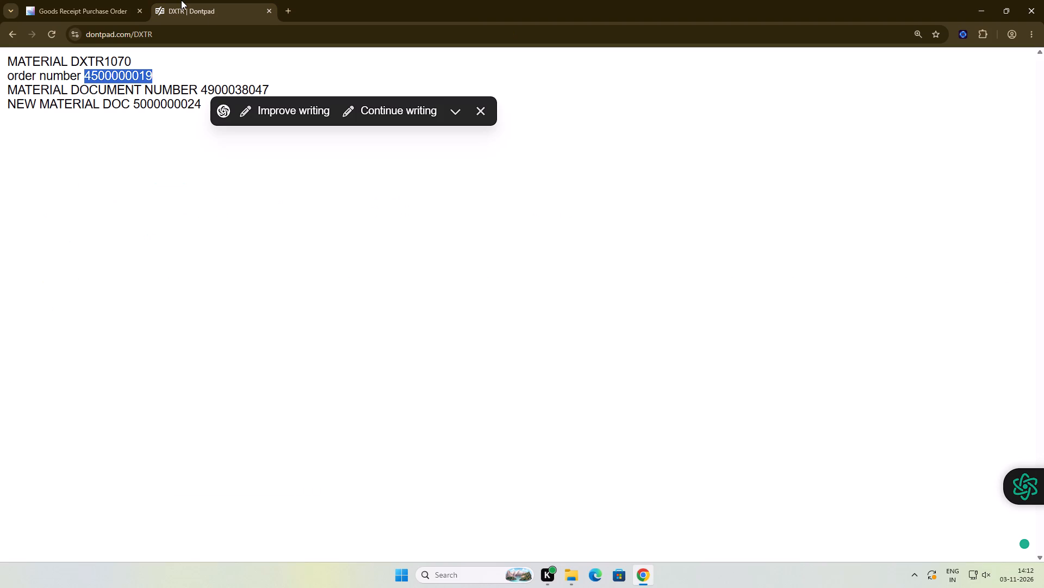
pyautogui.rightClick(134, 74)
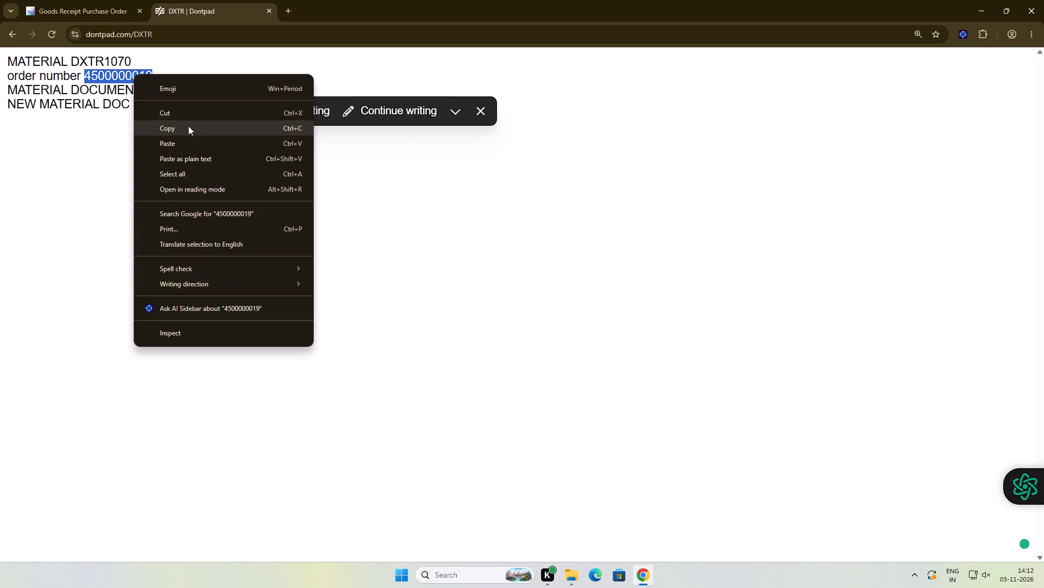
pyautogui.click(188, 126)
pyautogui.click(78, 0)
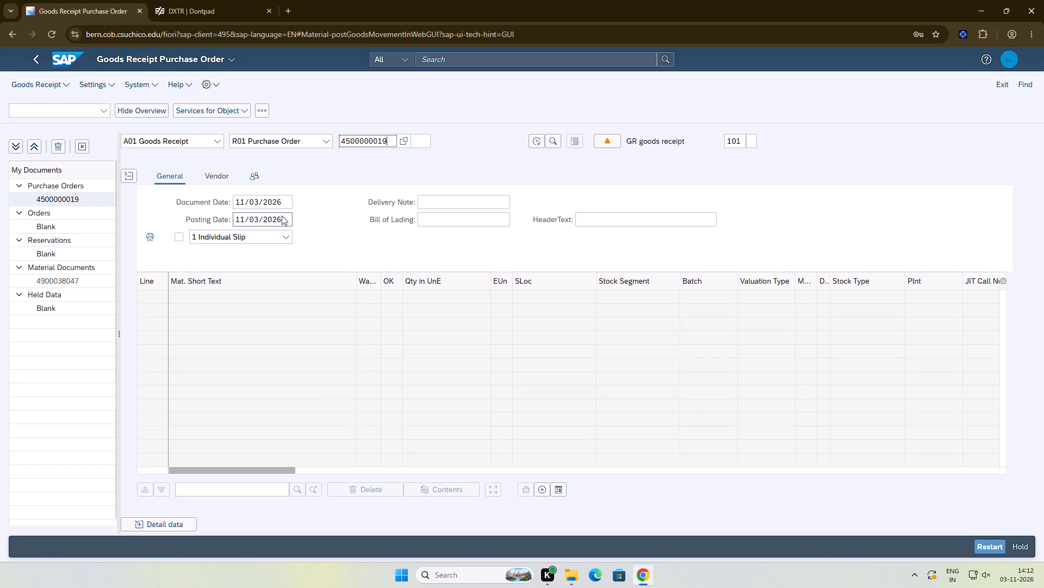
pyautogui.click(282, 216)
pyautogui.moveTo(391, 140); pyautogui.dragTo(294, 133)
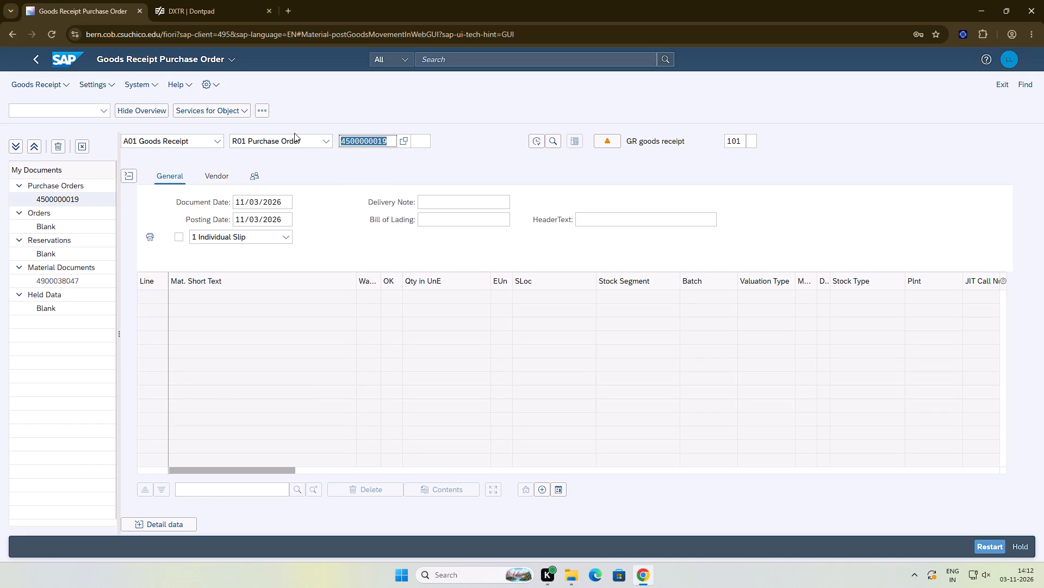
pyautogui.press('BackSpace')
pyautogui.press('=')
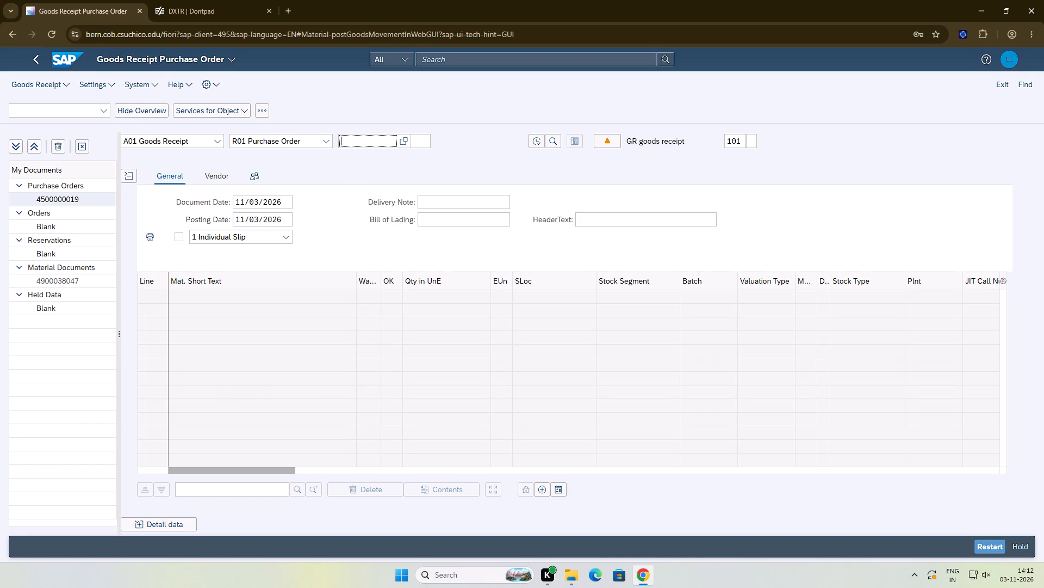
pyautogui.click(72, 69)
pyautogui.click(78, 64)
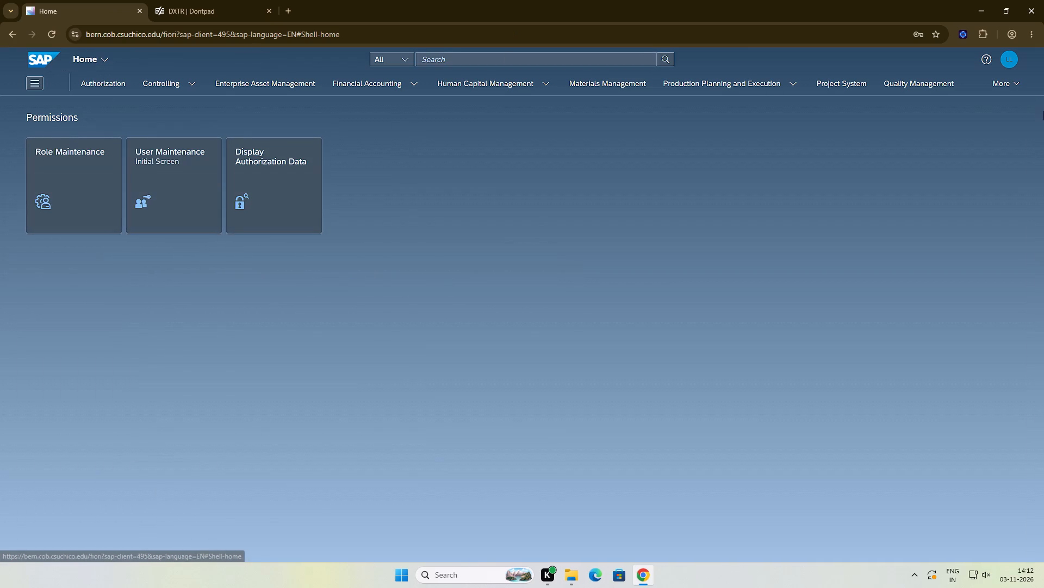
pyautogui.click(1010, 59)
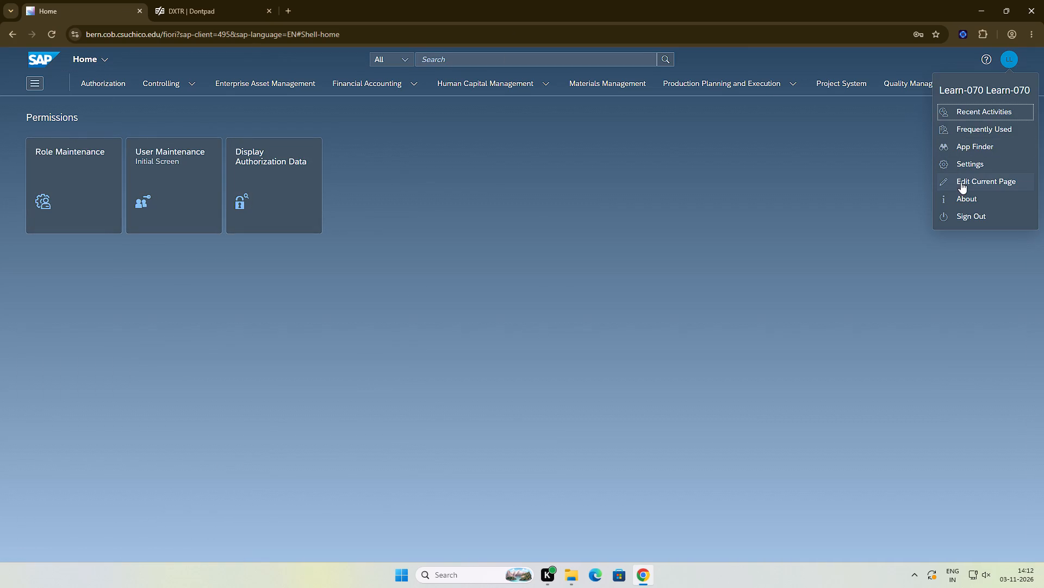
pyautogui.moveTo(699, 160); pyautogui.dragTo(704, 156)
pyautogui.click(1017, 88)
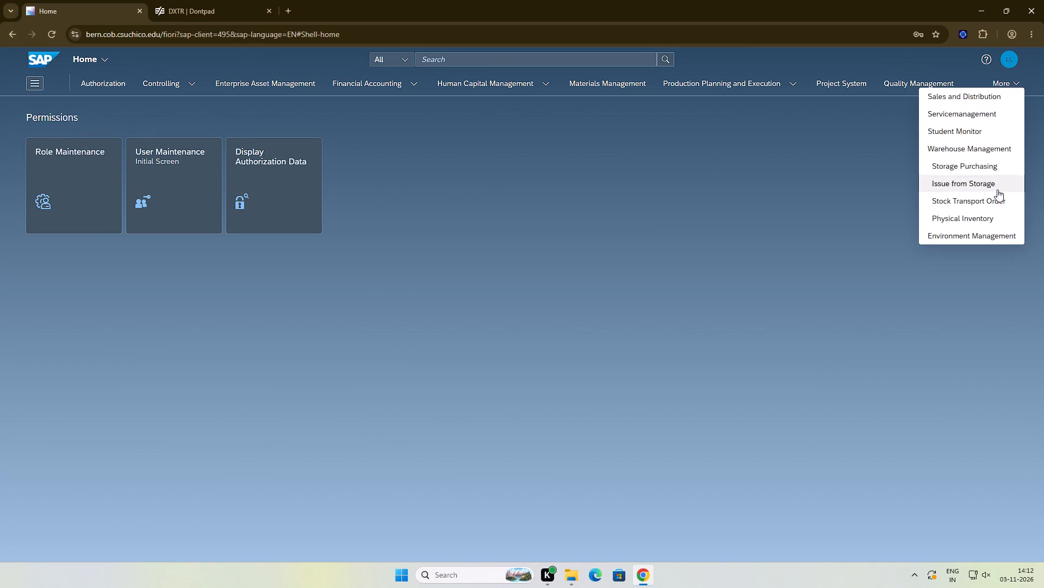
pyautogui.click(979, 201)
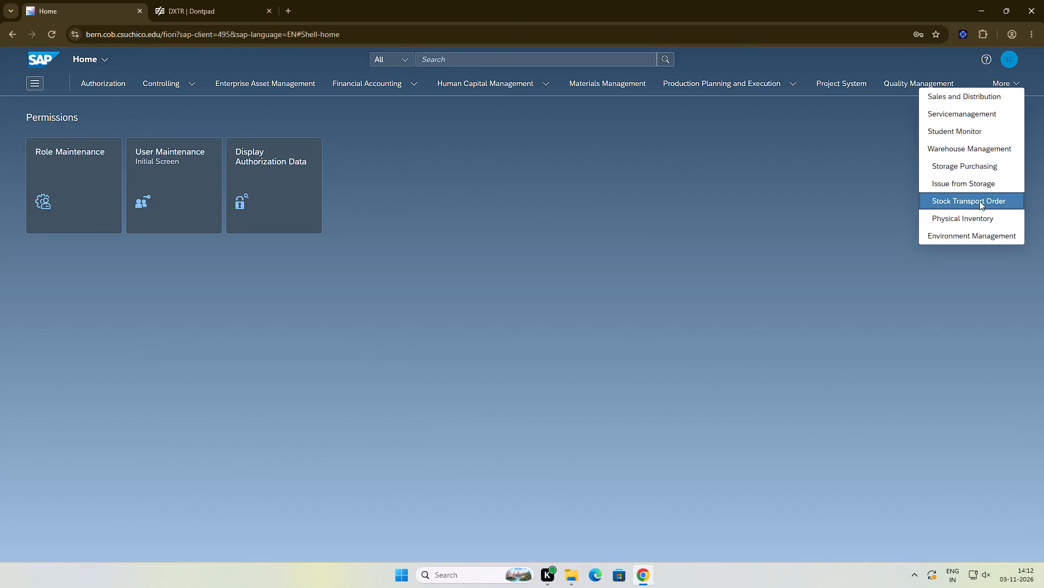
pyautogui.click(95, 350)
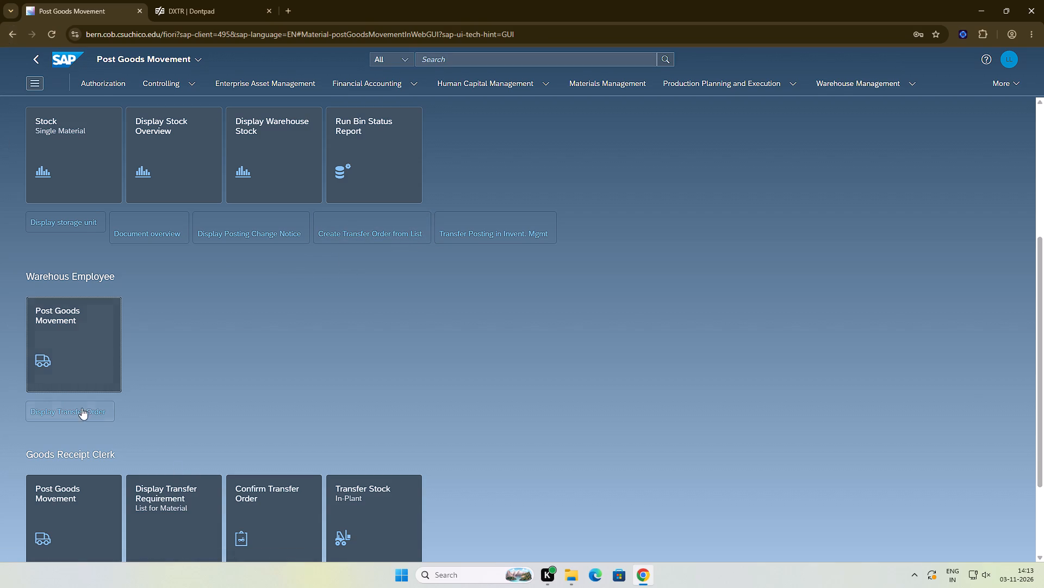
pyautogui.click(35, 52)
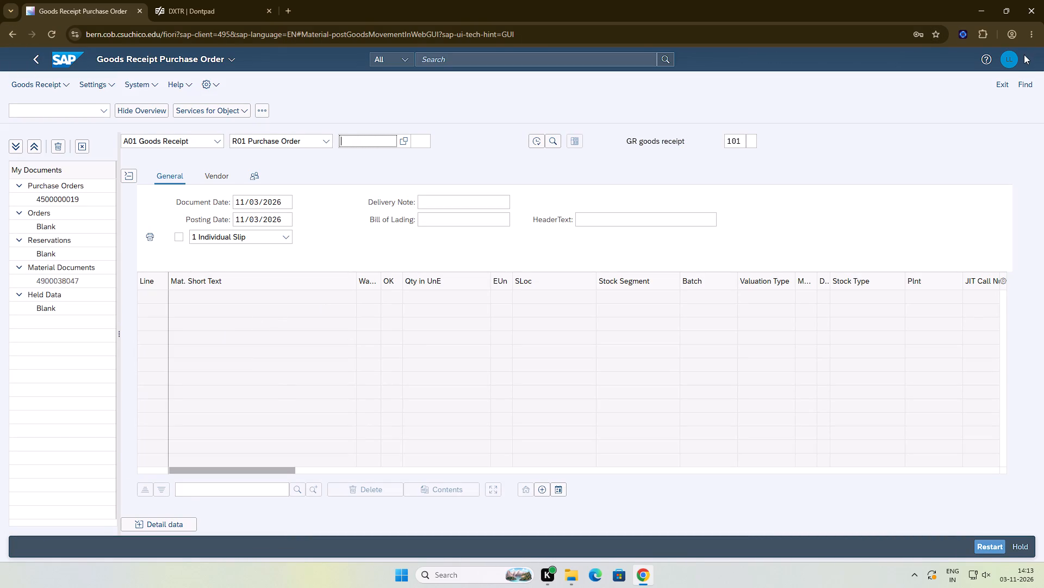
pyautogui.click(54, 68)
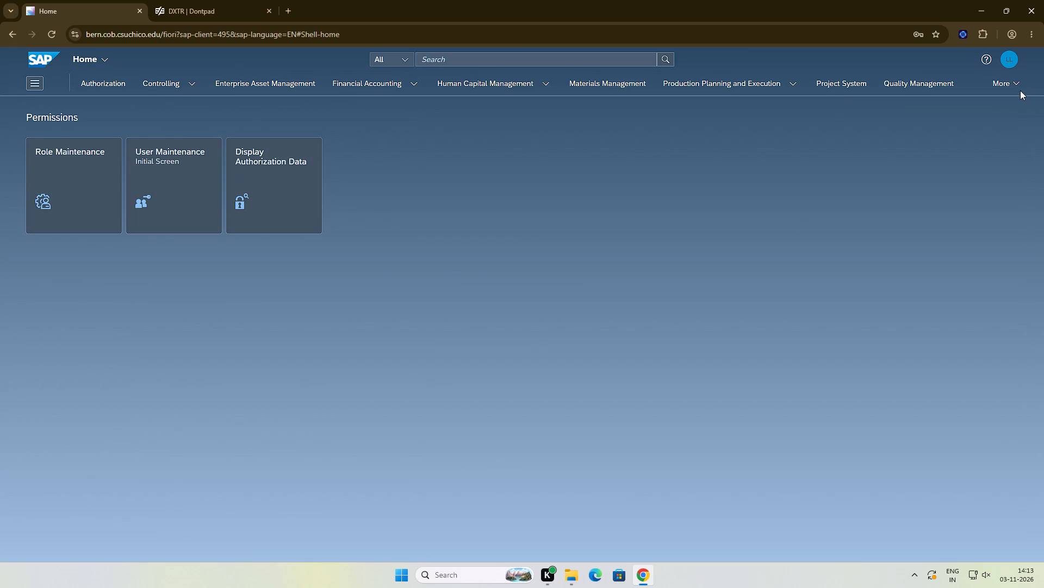
# Open Post Goods Movement for the Goods Receipt Clerk from the Stock Transport Order page of Warehouse Management.
pyautogui.click(1018, 84)
pyautogui.click(974, 201)
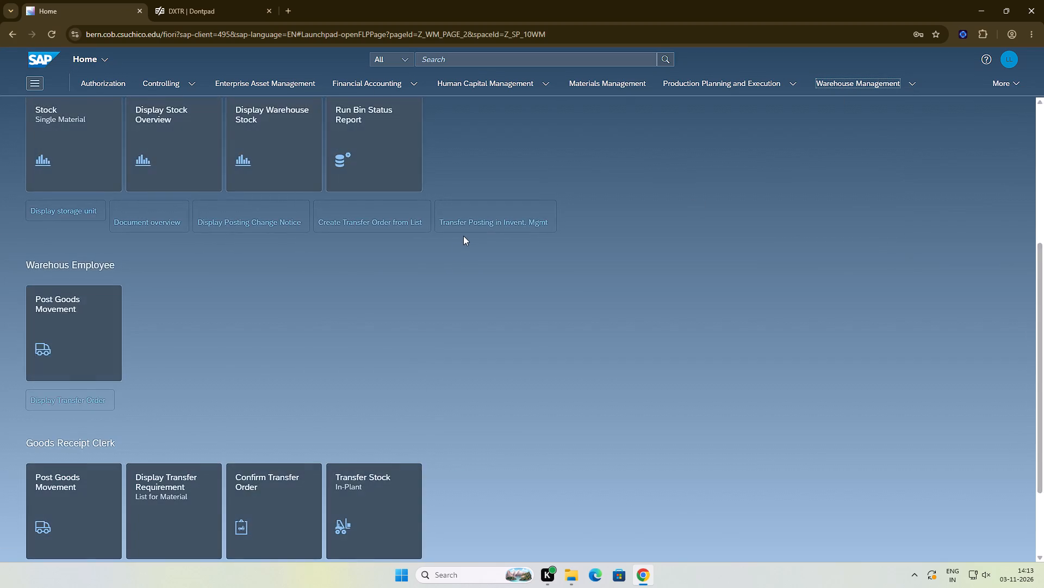
pyautogui.scroll(-4, 454, 262)
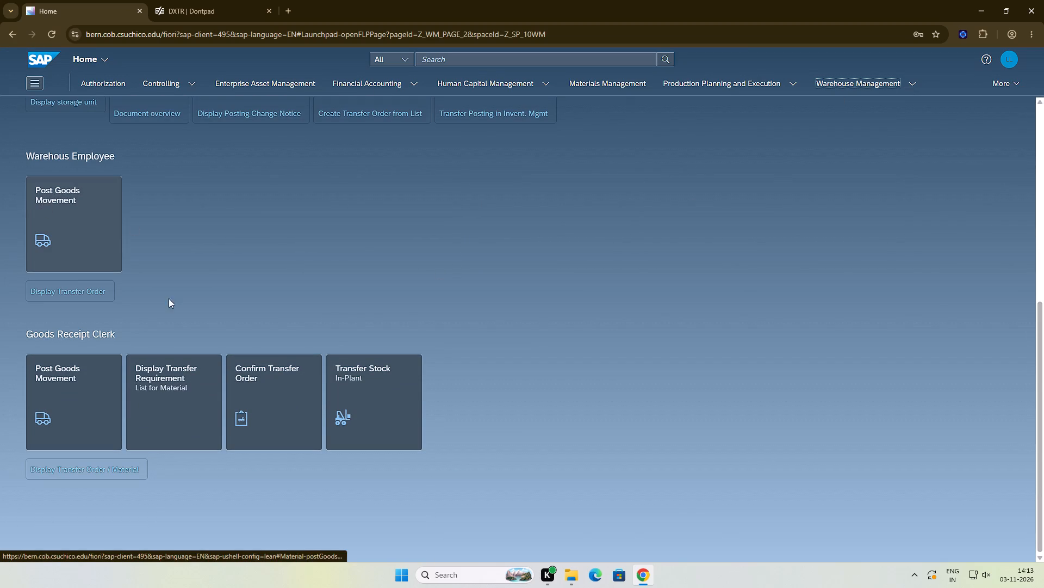
pyautogui.click(90, 385)
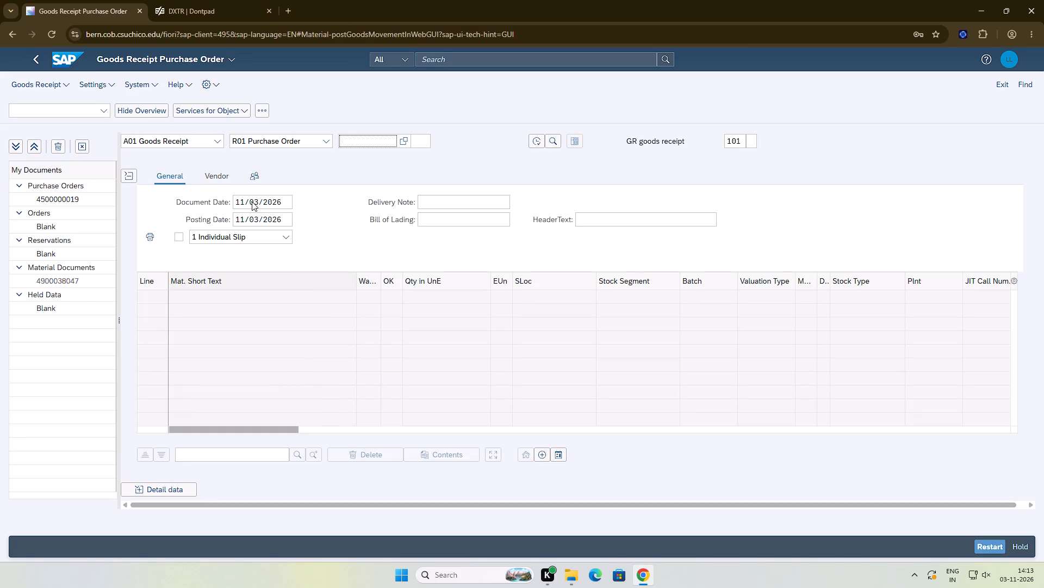
pyautogui.click(357, 137)
pyautogui.rightClick(357, 137)
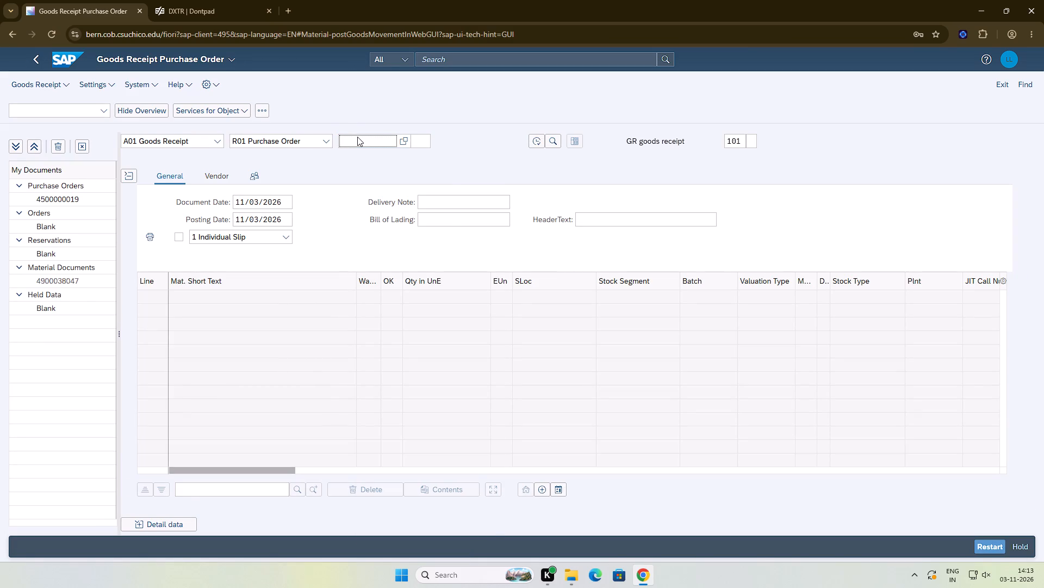
pyautogui.click(358, 140)
pyautogui.hotkey('ctrl', 'v')
pyautogui.press('Return')
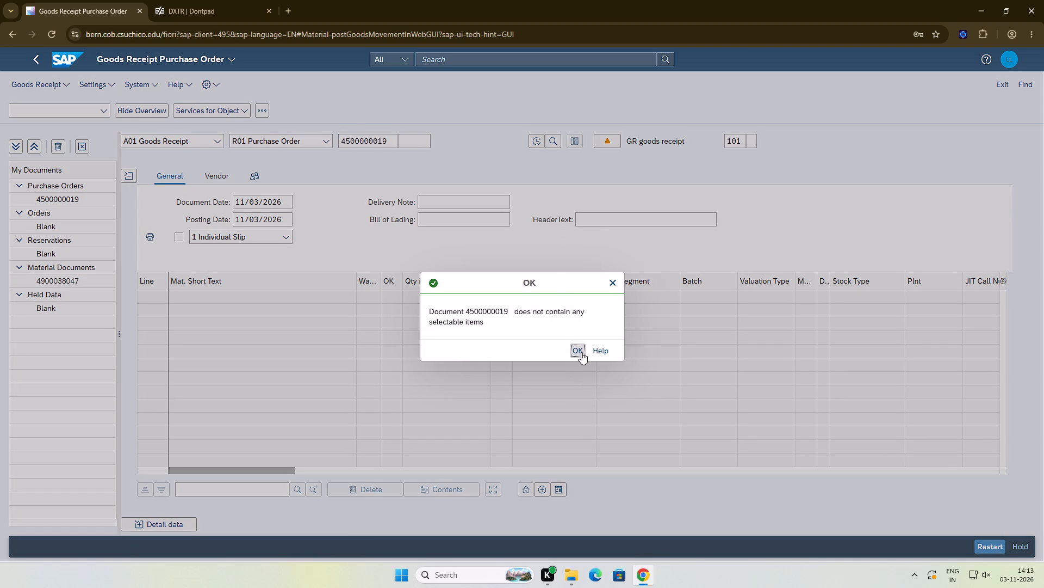
pyautogui.click(579, 351)
# Open the purchase order search from the goods receipt and select Plant Dallas (DL00) as the supplying plant.
pyautogui.click(554, 146)
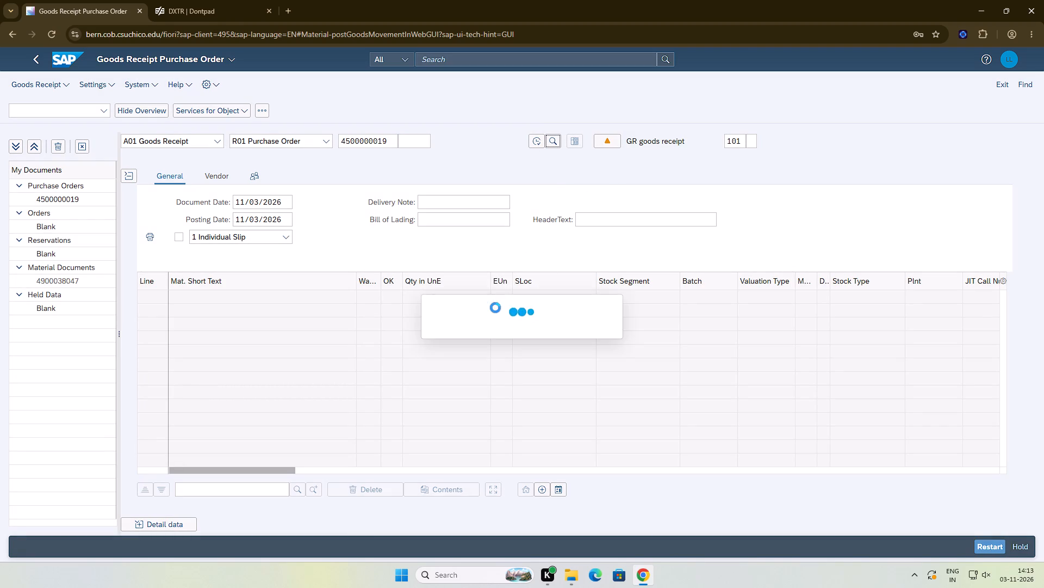
pyautogui.click(436, 244)
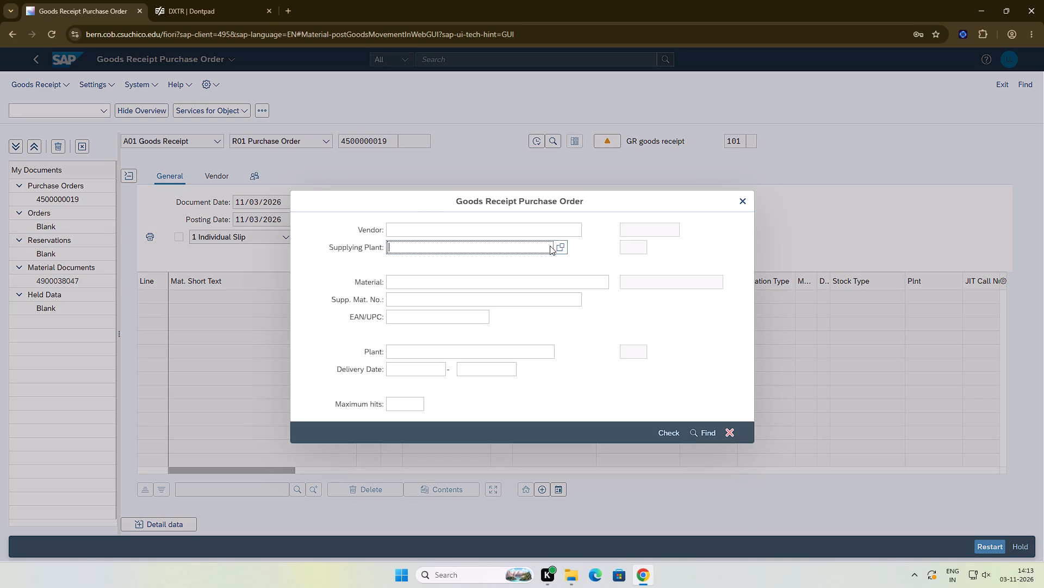
pyautogui.click(555, 249)
pyautogui.click(296, 326)
pyautogui.click(302, 346)
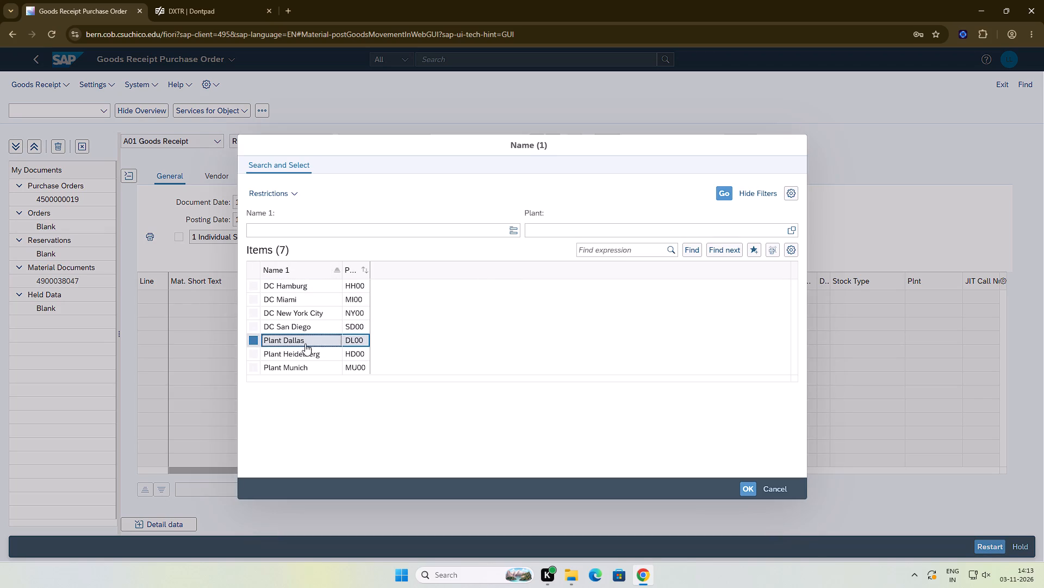
pyautogui.click(751, 487)
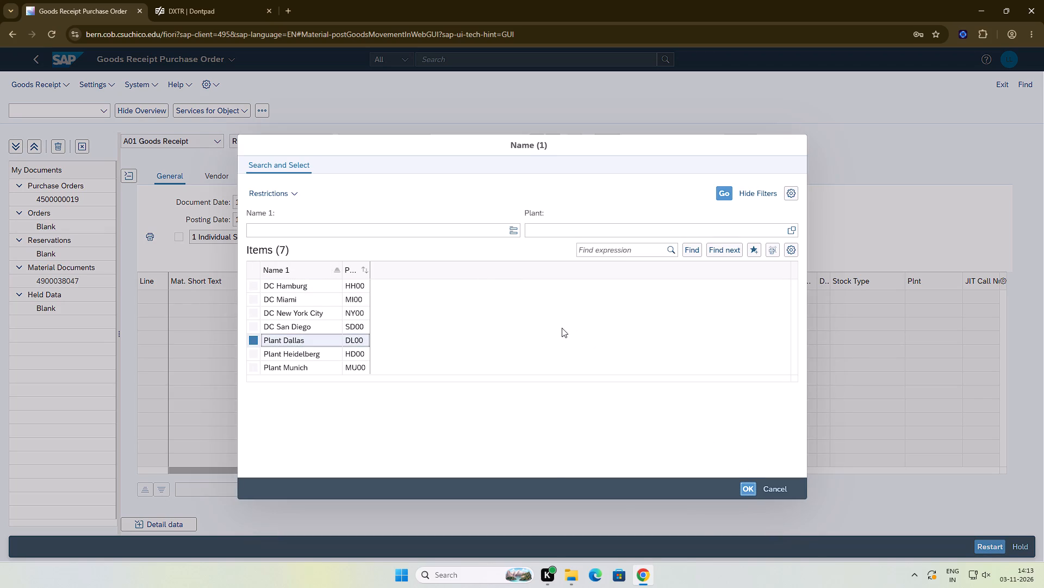
# Set the search criteria to material DXTR1070 and receiving plant DC San Diego (SD00).
pyautogui.click(424, 289)
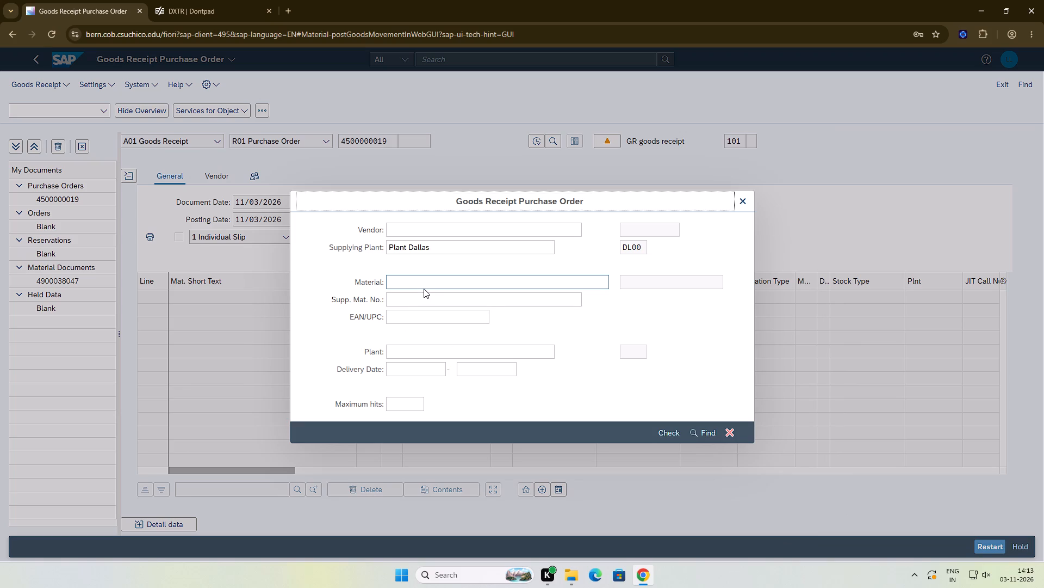
pyautogui.click(432, 281)
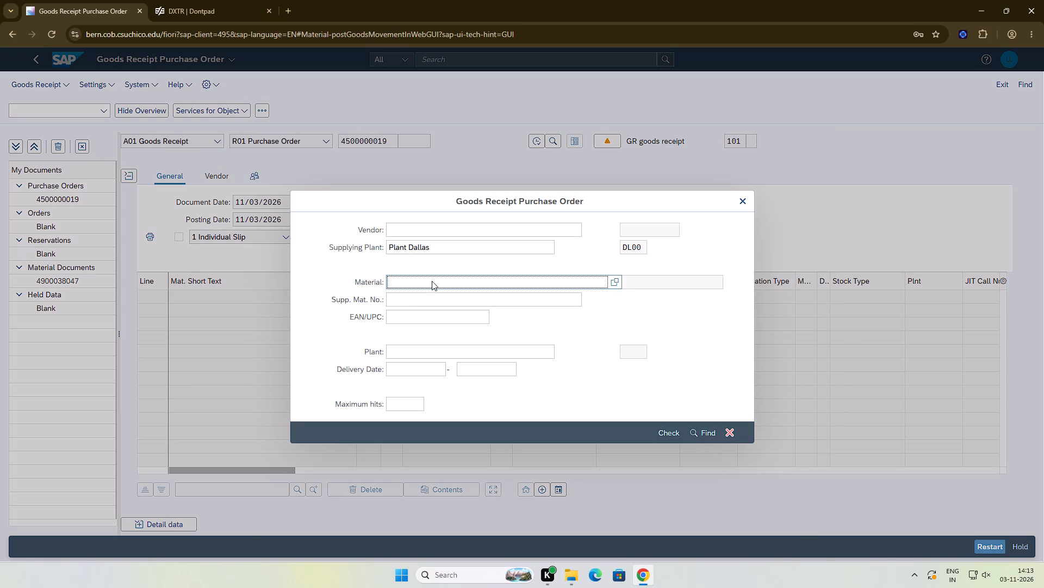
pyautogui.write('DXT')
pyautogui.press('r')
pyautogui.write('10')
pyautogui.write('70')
pyautogui.click(433, 348)
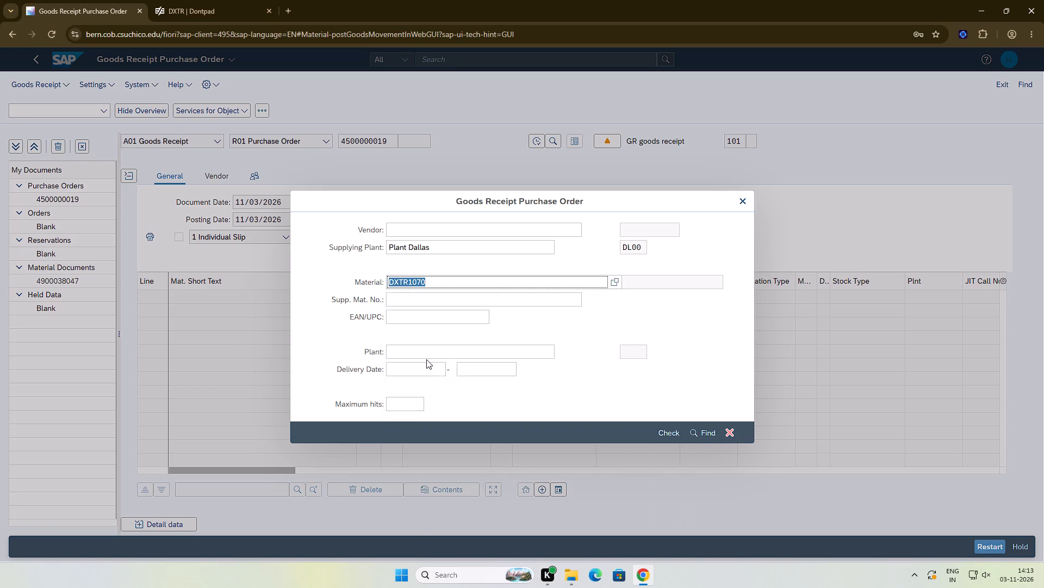
pyautogui.click(435, 355)
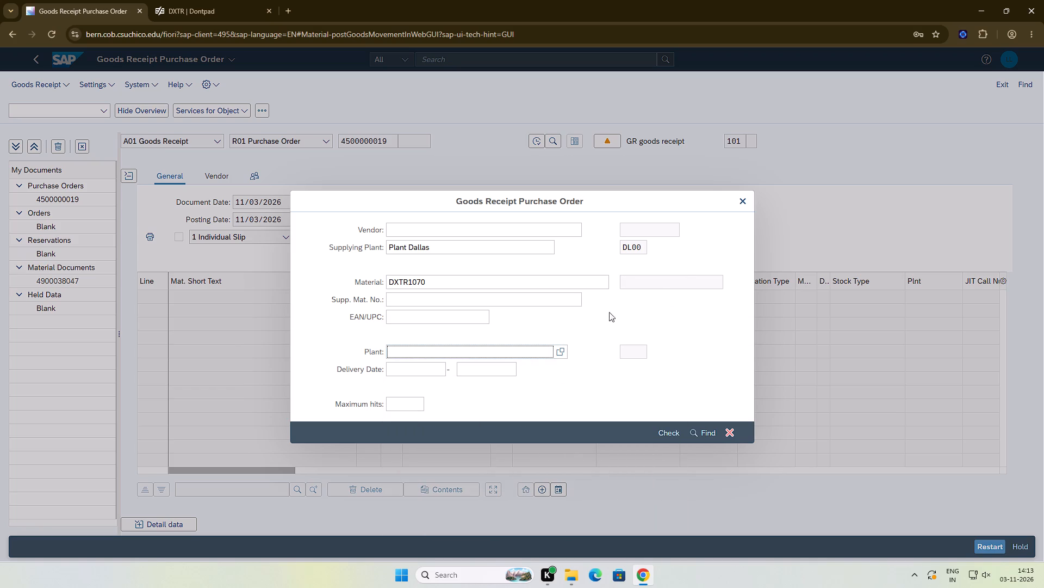
pyautogui.click(561, 353)
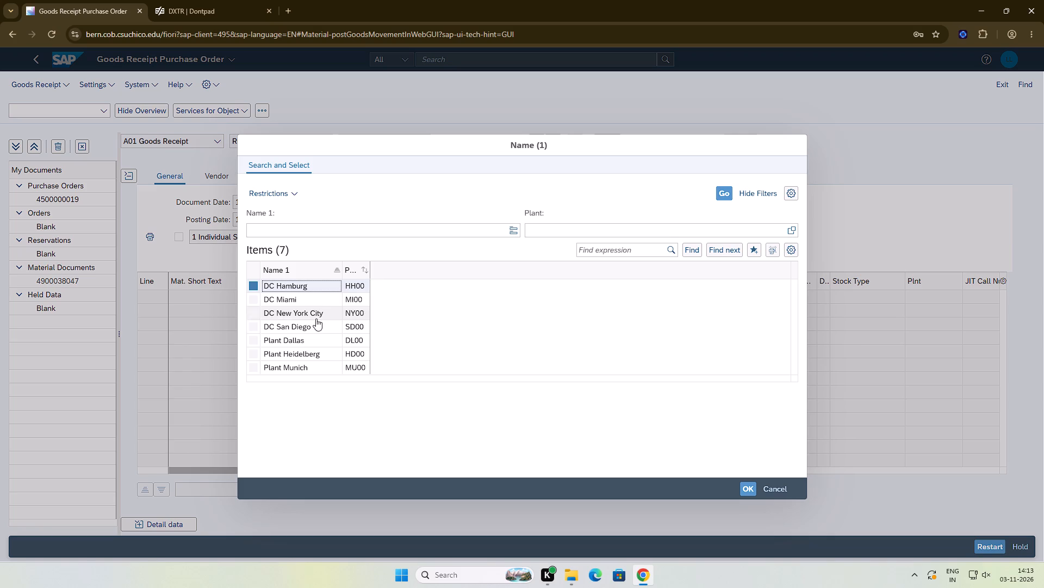
pyautogui.click(308, 326)
pyautogui.click(747, 489)
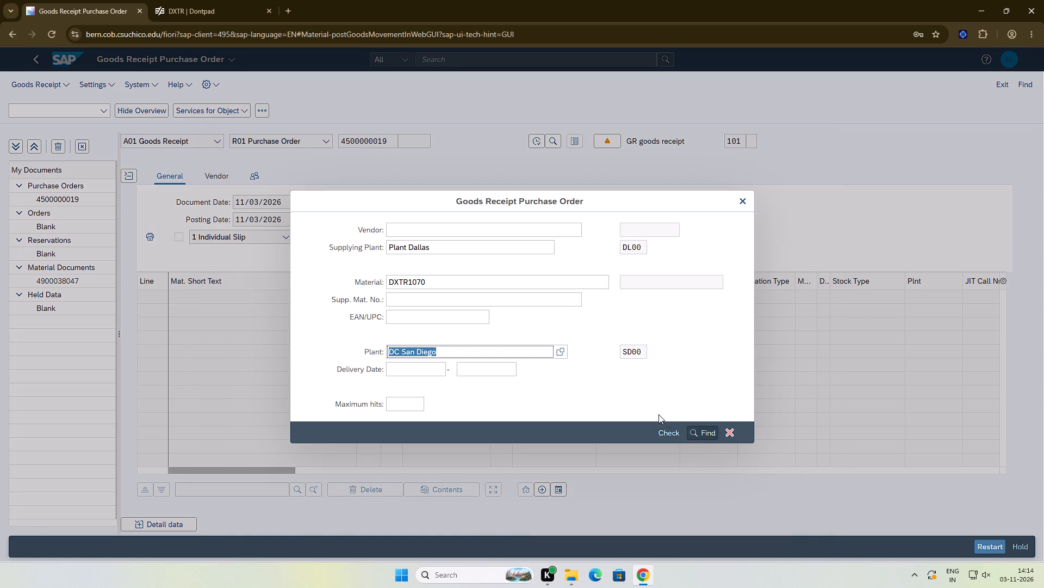
# Check the entered criteria and search for purchase orders for DXTR1070 from Plant Dallas to DC San Diego.
pyautogui.doubleClick(677, 431)
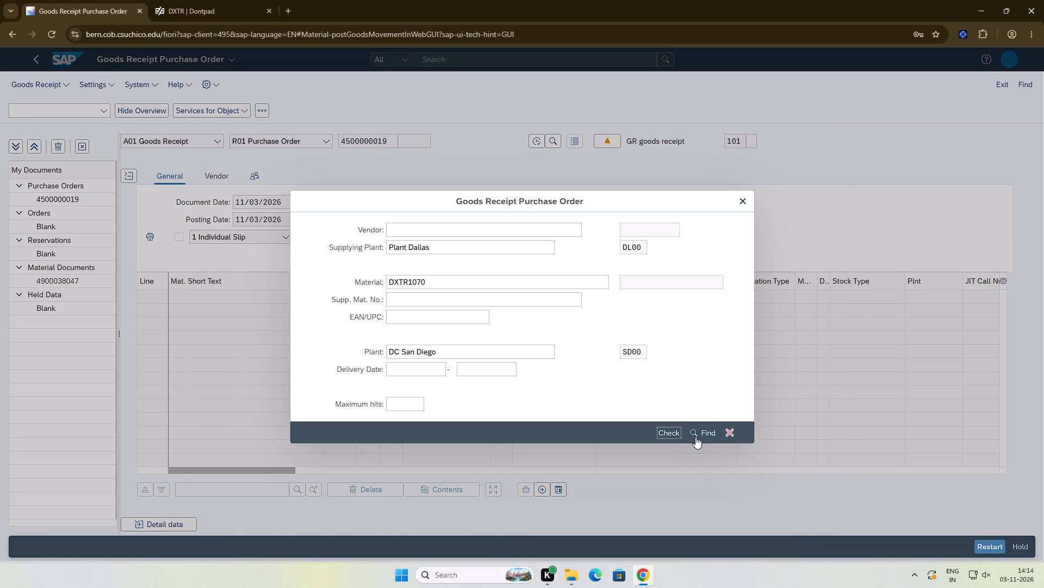
pyautogui.click(705, 432)
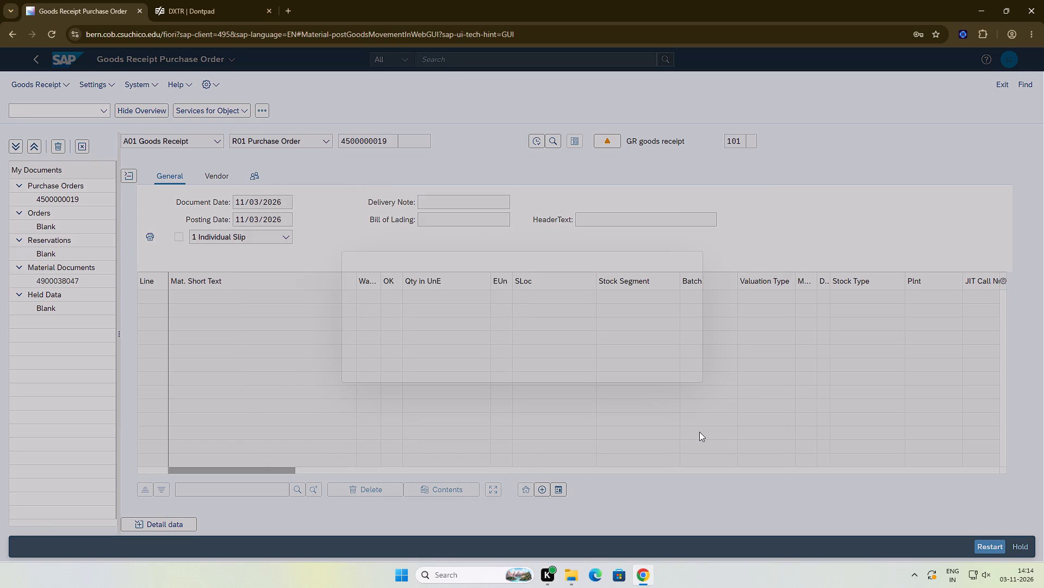
pyautogui.click(658, 367)
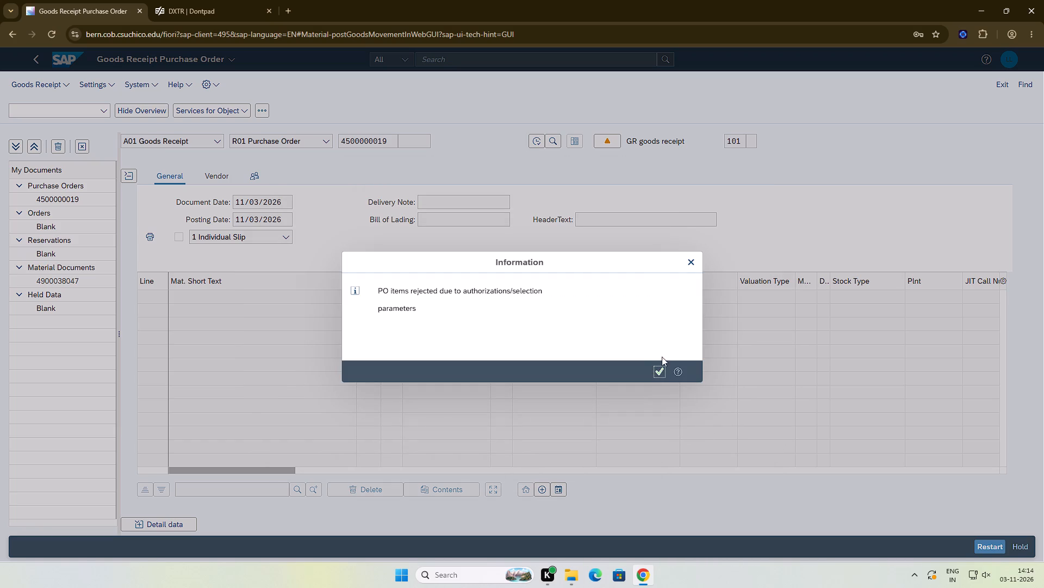
pyautogui.click(692, 259)
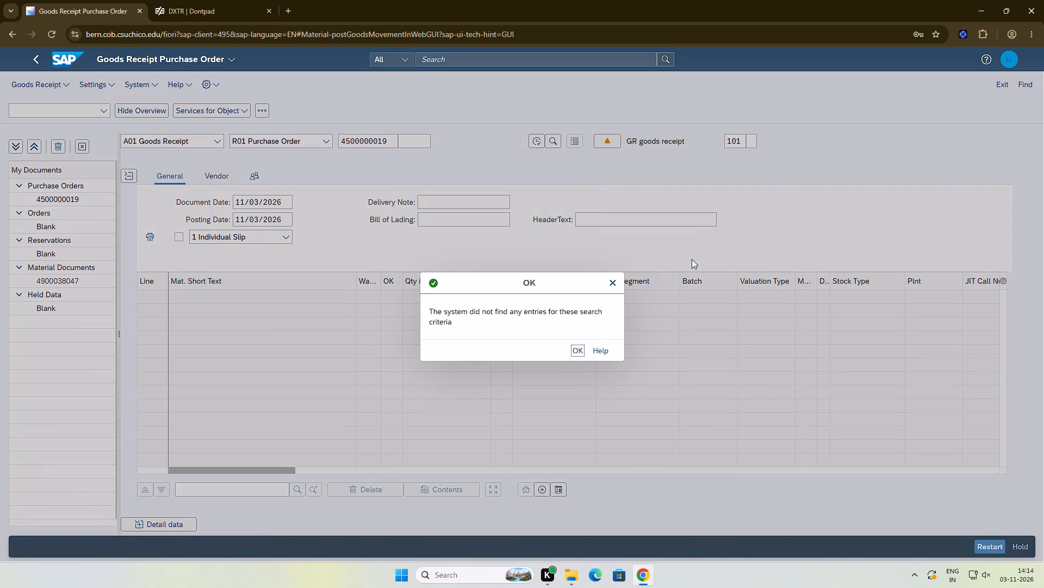
pyautogui.click(581, 346)
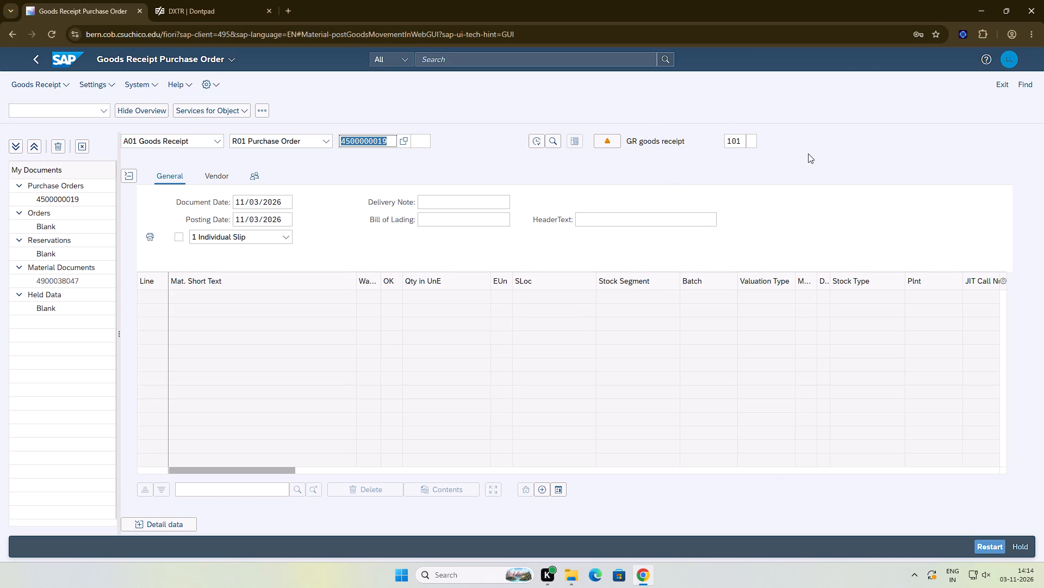
# Switch the browser to full screen and dismiss the search message in the goods receipt.
pyautogui.click(1029, 29)
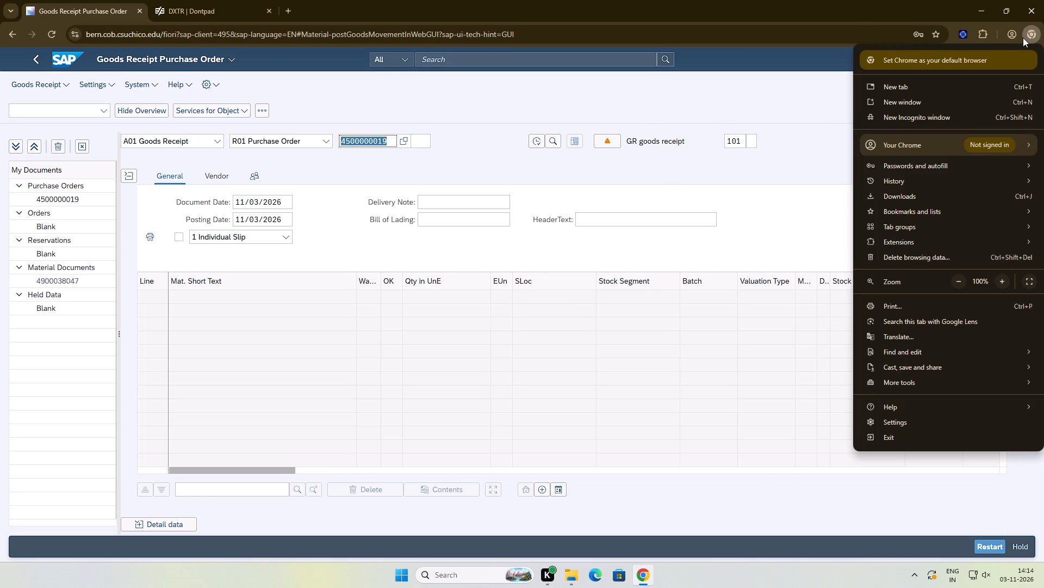
pyautogui.click(1032, 275)
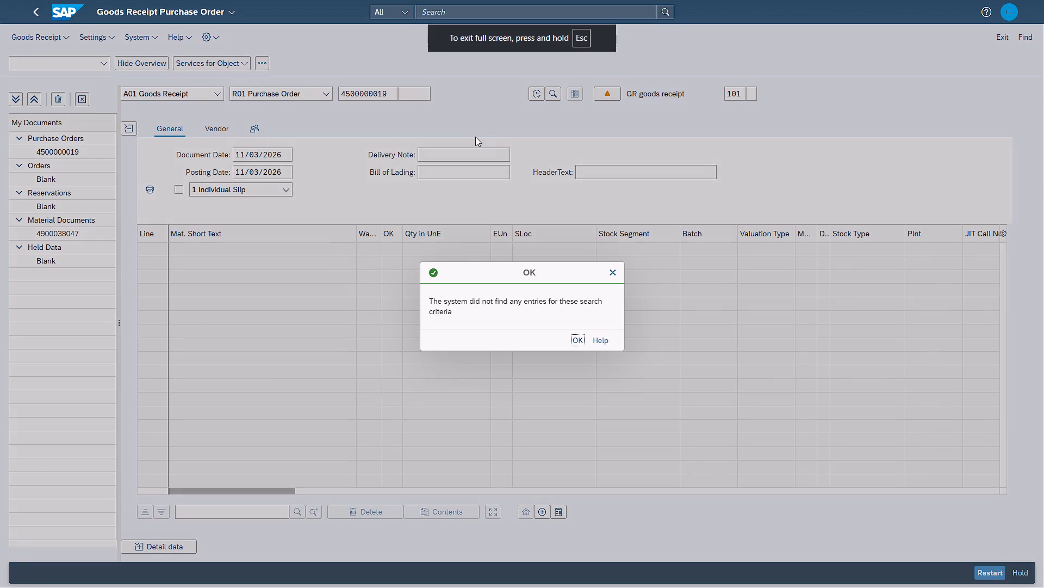
pyautogui.click(576, 340)
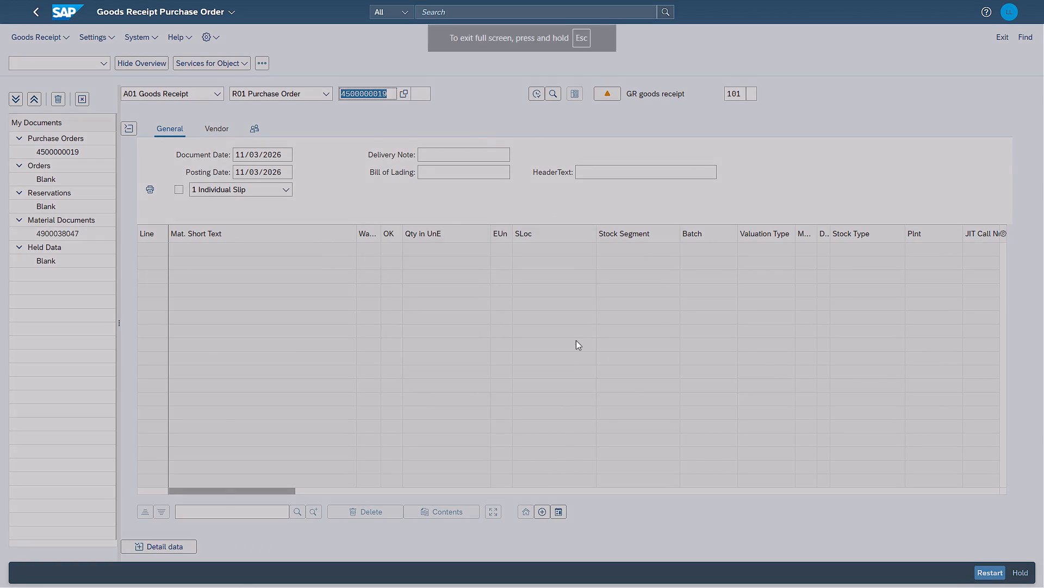
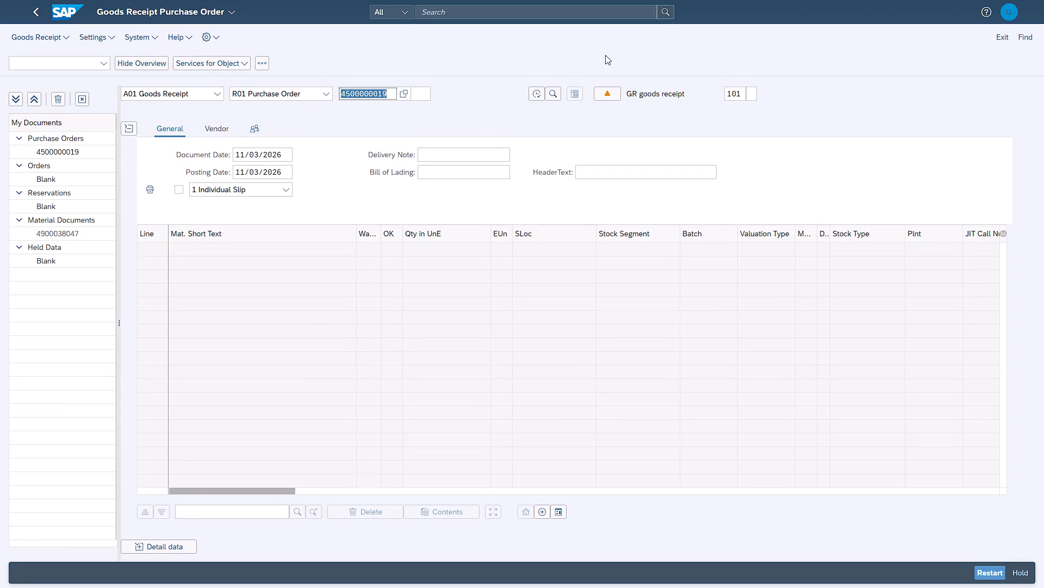
# Search again for purchase orders for DXTR1070 from Plant Dallas, with DC San Diego (SD00) as receiving plant, and dismiss the search message.
pyautogui.click(552, 91)
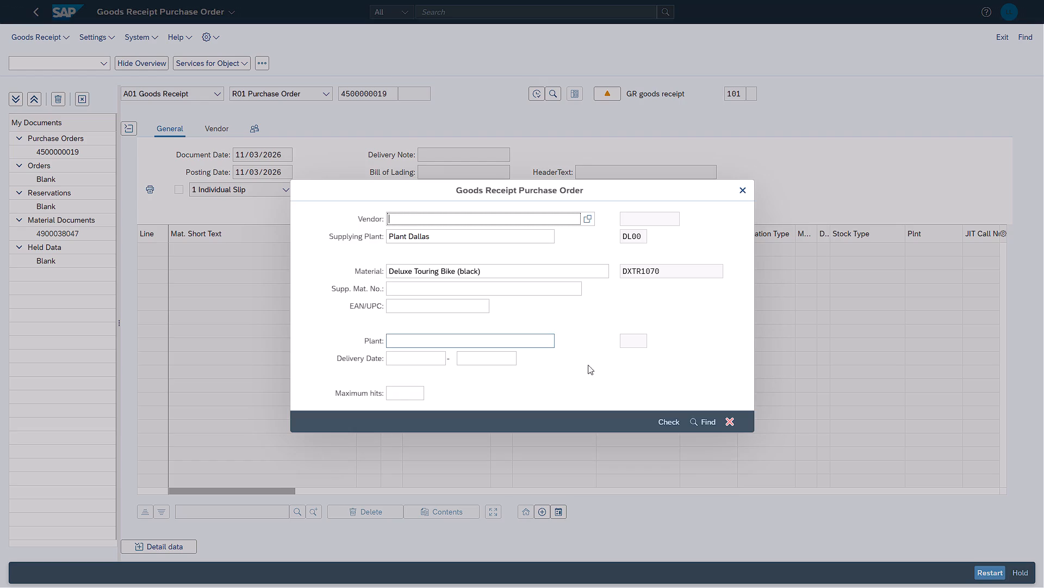
pyautogui.click(415, 339)
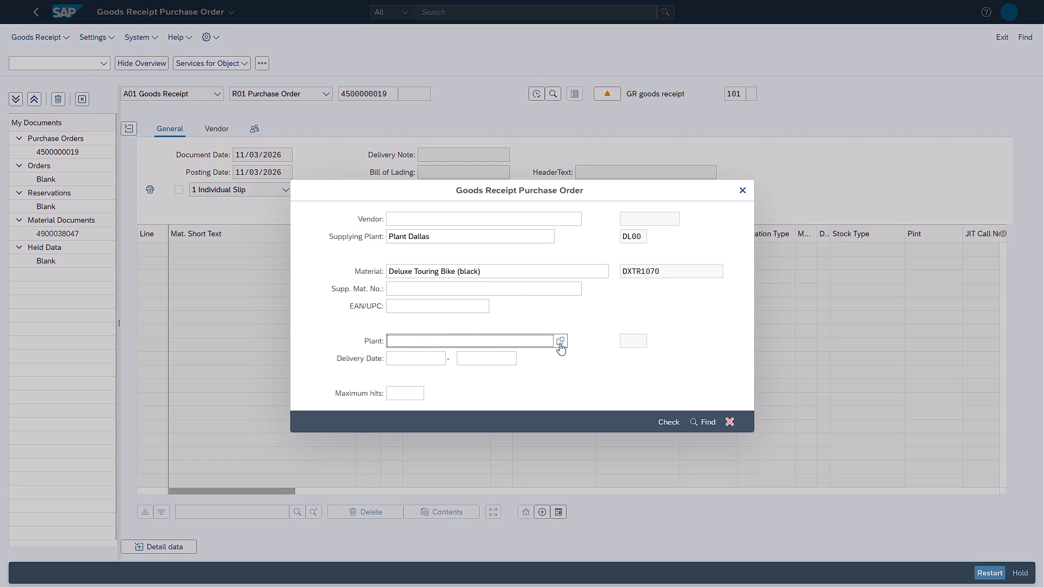
pyautogui.click(567, 343)
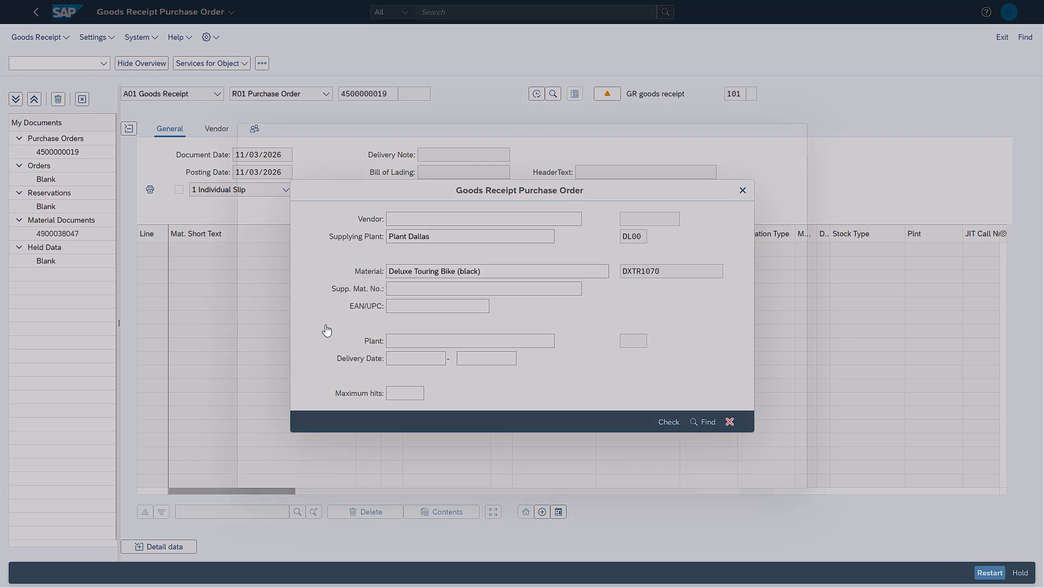
pyautogui.click(304, 318)
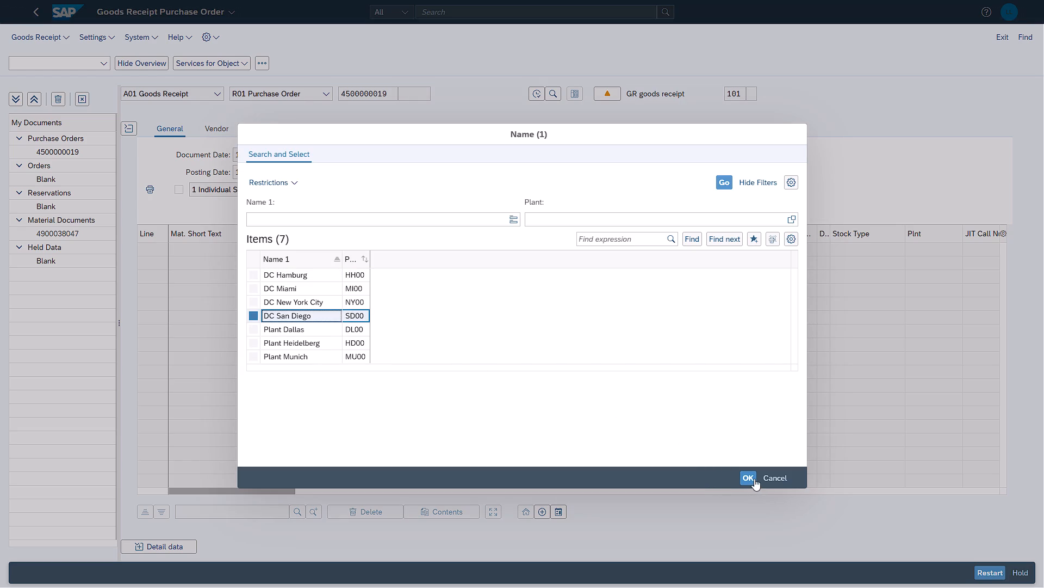
pyautogui.click(754, 479)
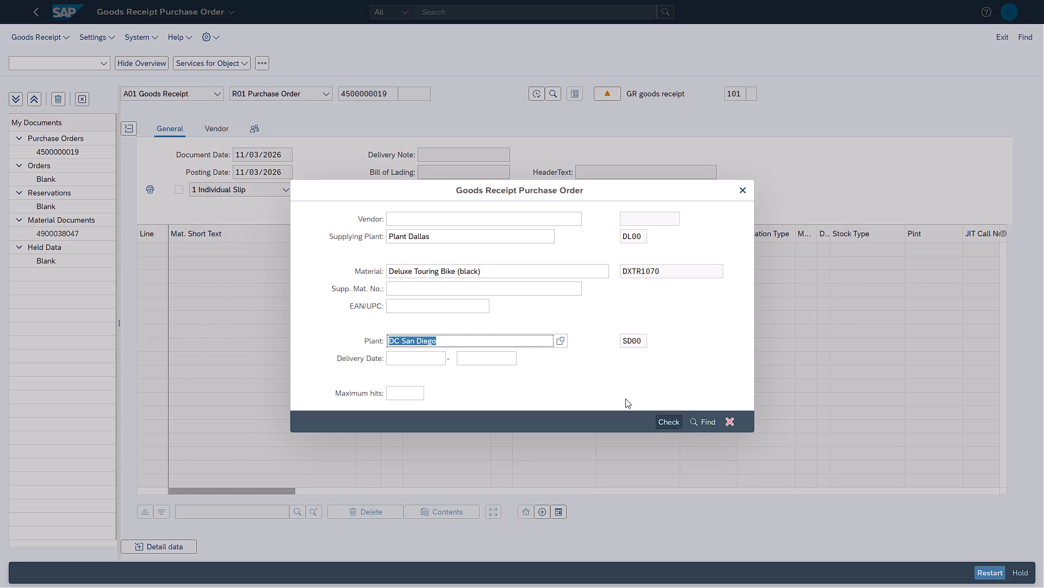
pyautogui.click(697, 417)
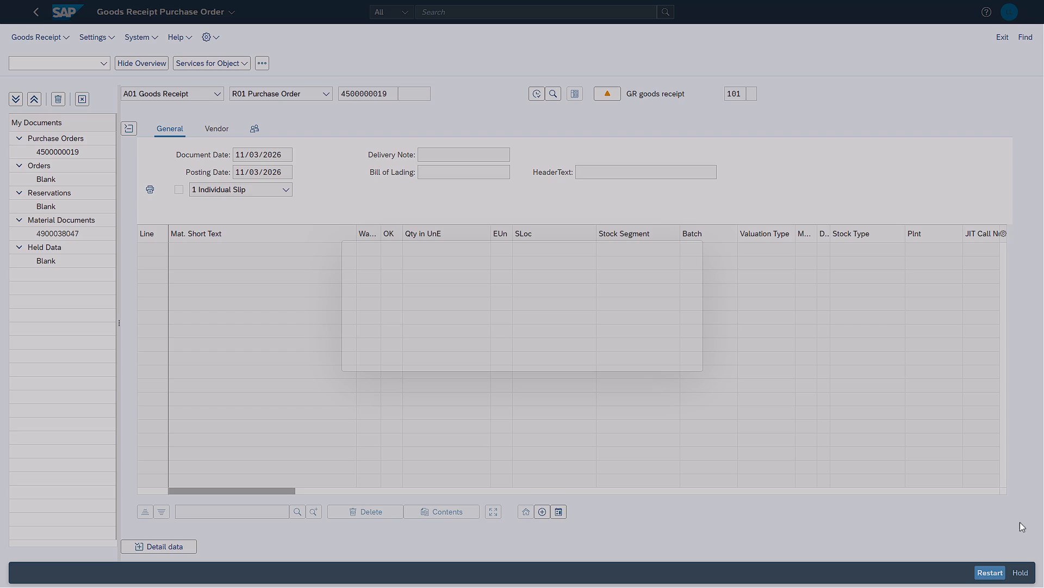
pyautogui.click(662, 363)
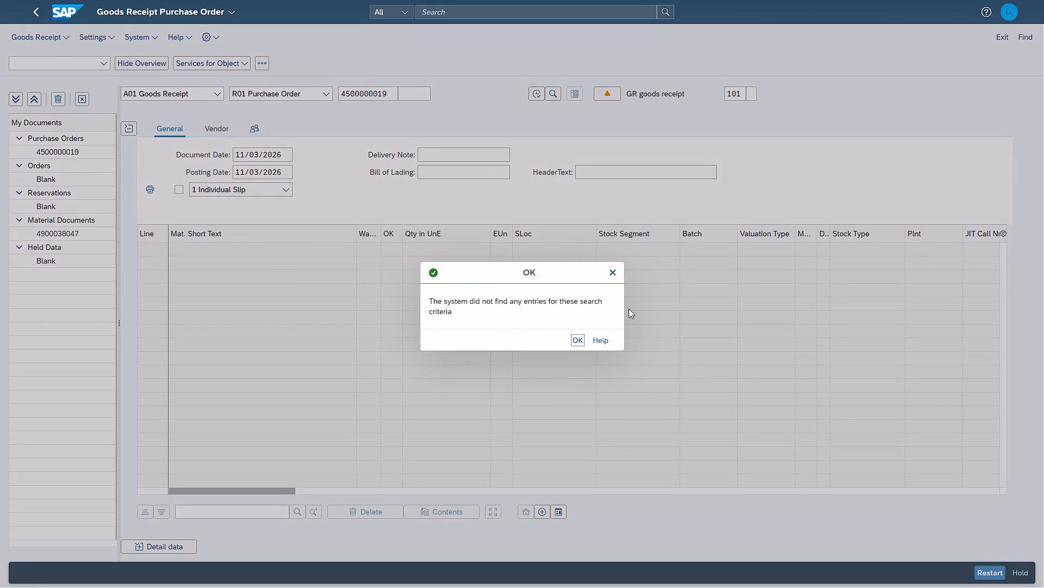
pyautogui.click(615, 274)
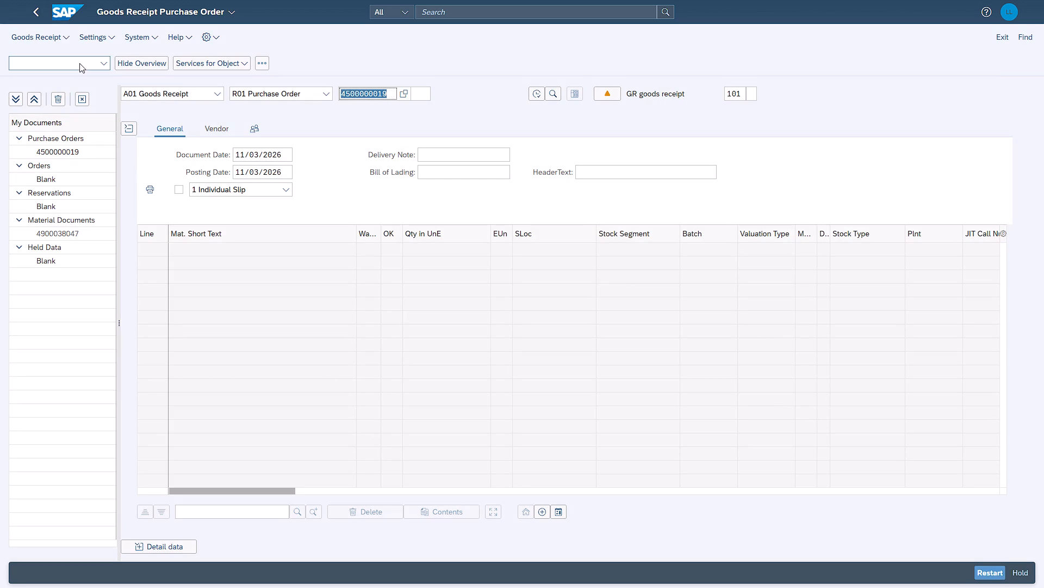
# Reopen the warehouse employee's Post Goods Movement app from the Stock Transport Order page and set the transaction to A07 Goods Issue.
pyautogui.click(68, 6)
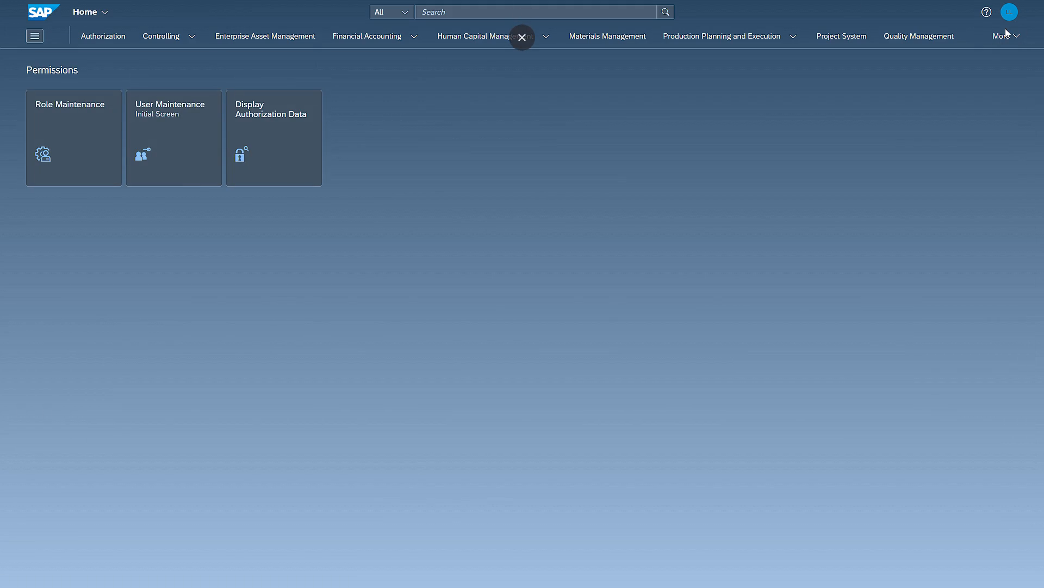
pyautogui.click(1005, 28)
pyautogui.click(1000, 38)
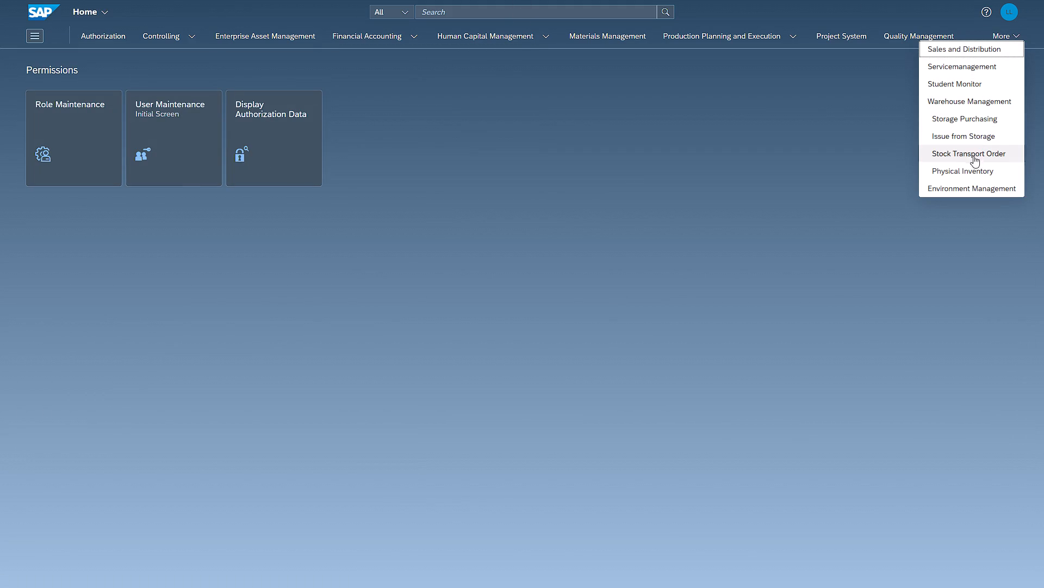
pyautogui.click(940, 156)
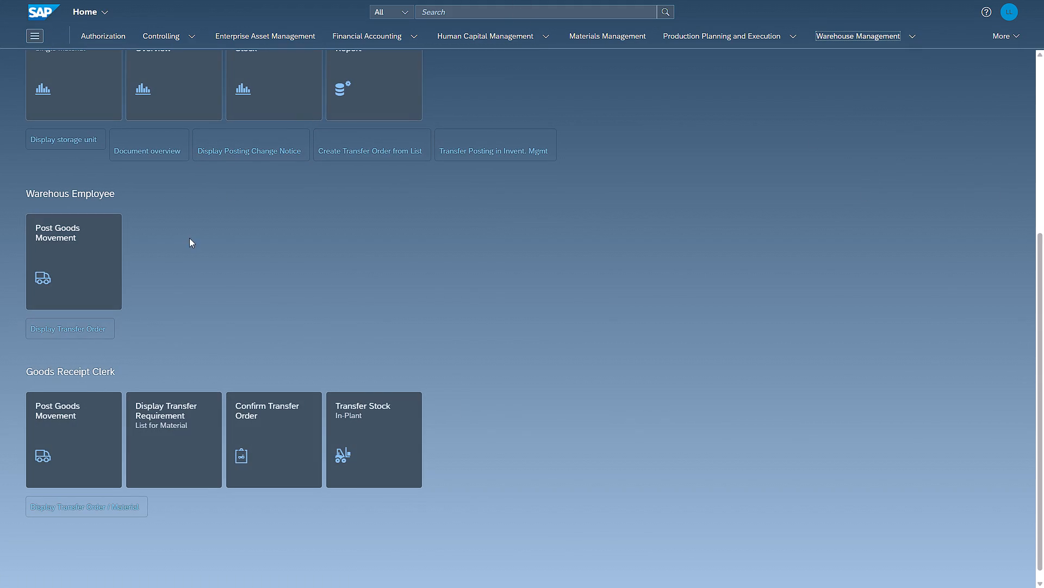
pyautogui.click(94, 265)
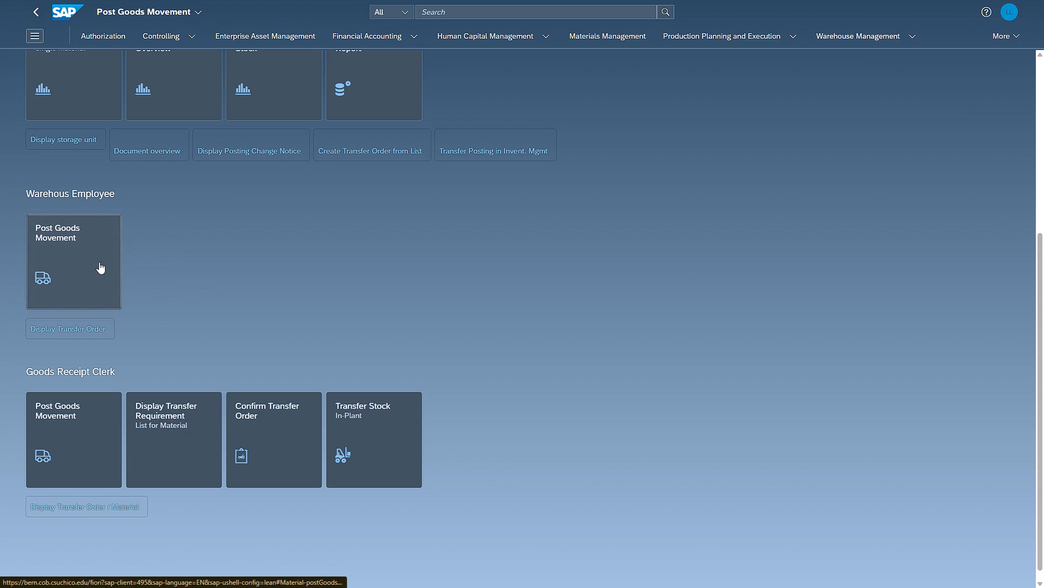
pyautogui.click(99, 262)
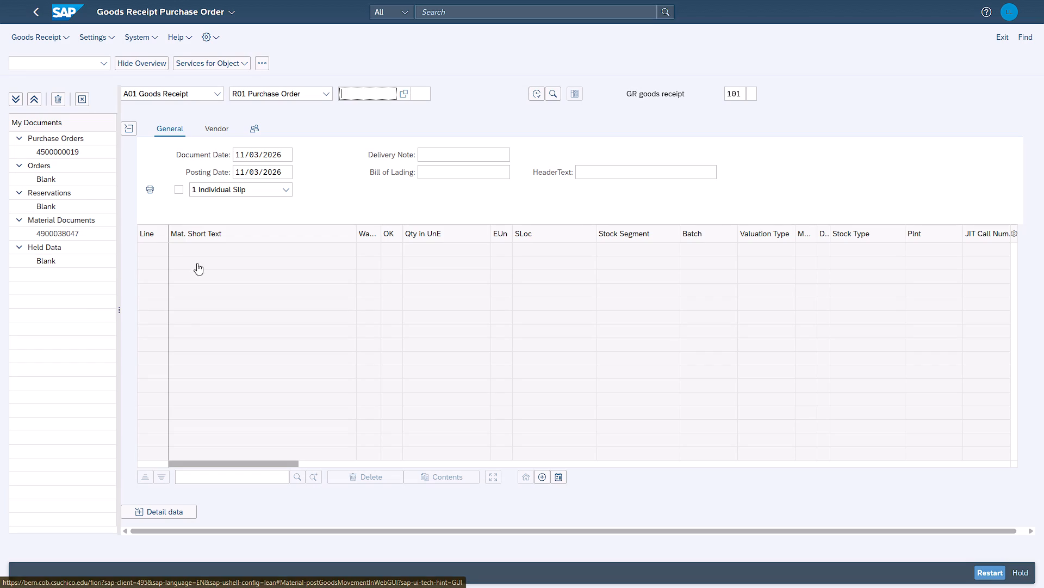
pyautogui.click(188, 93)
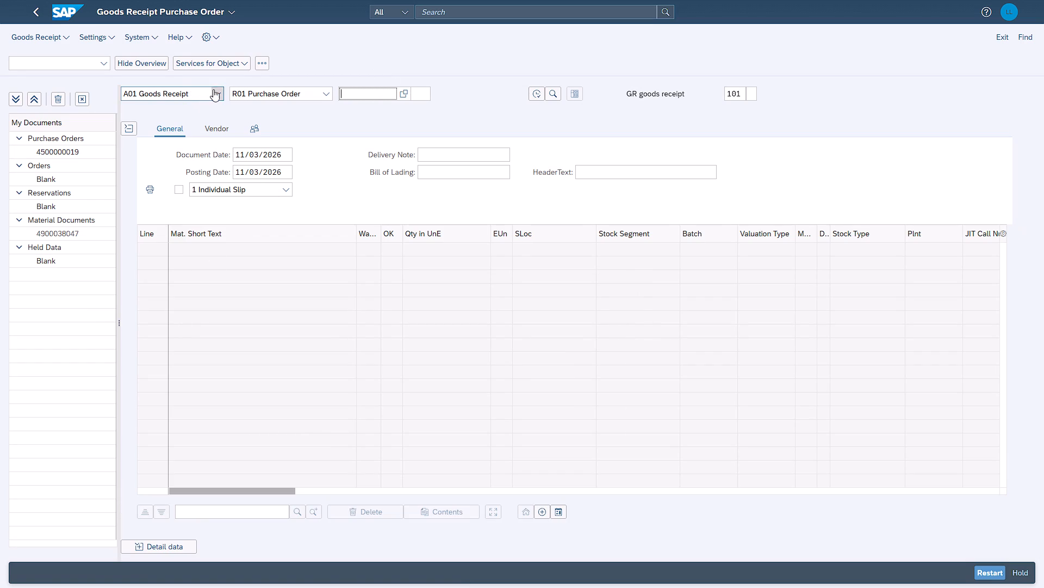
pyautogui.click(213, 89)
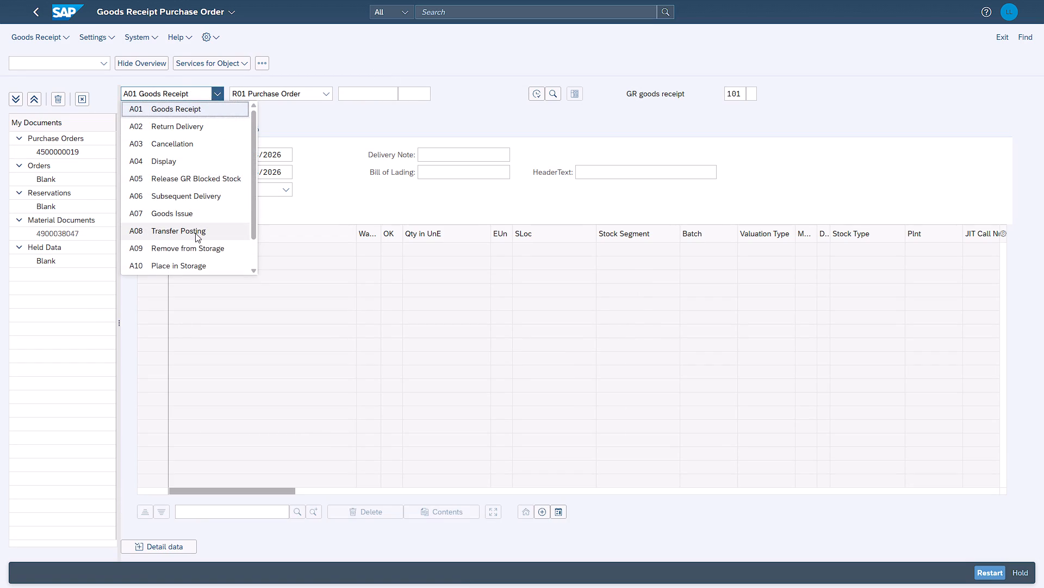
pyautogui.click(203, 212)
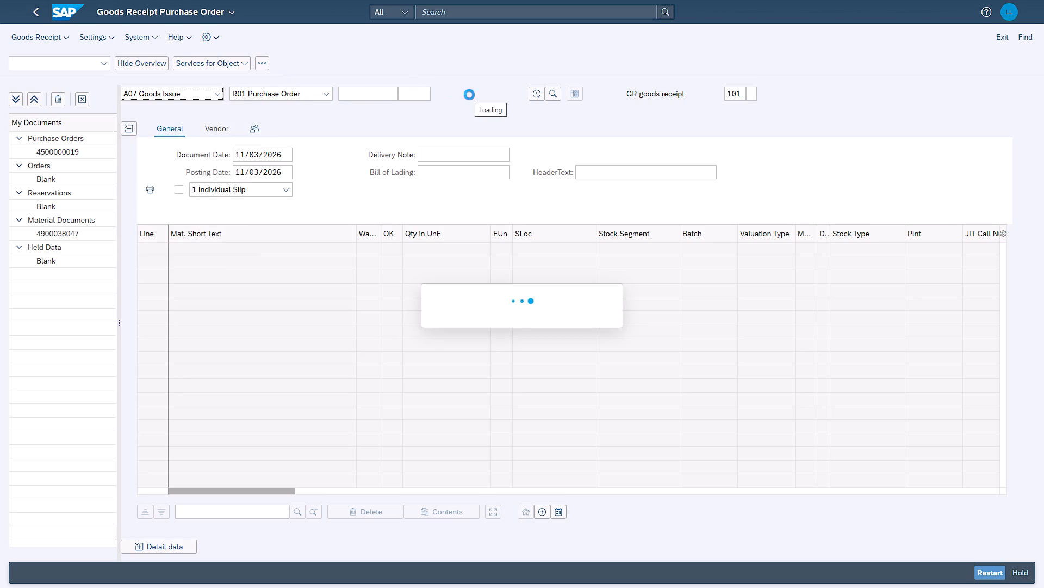
# Open the purchase order search from the goods issue and enter supplying plant Plant Dallas (DL00) and material DXTR1070.
pyautogui.click(549, 93)
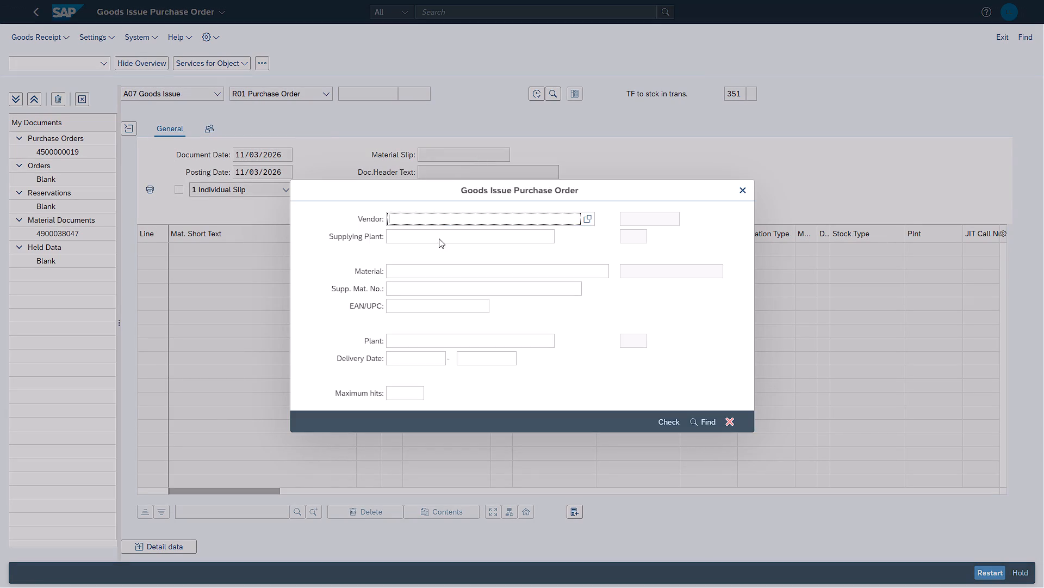
pyautogui.click(441, 236)
pyautogui.click(564, 240)
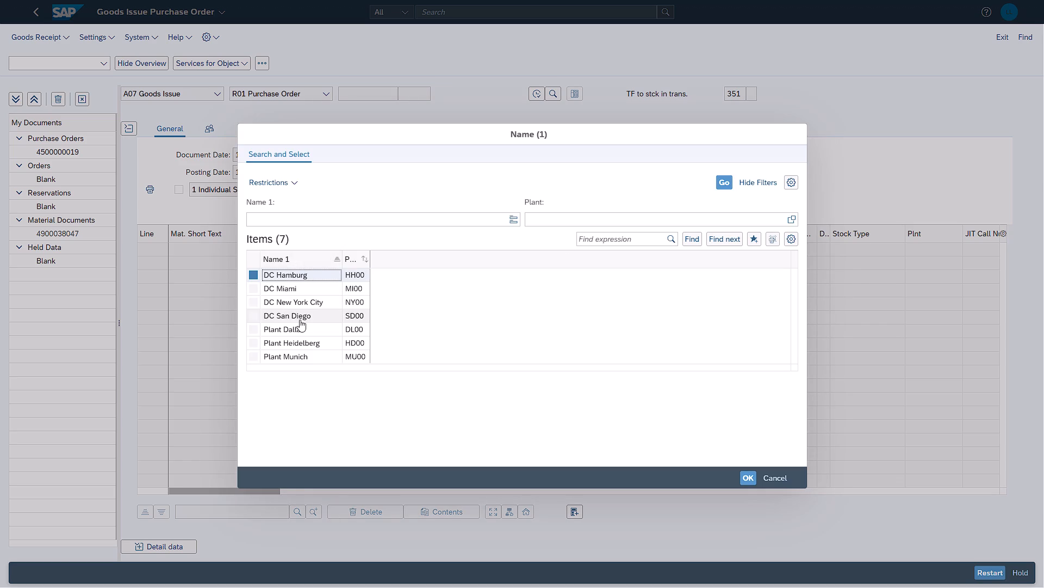
pyautogui.click(300, 327)
pyautogui.click(748, 475)
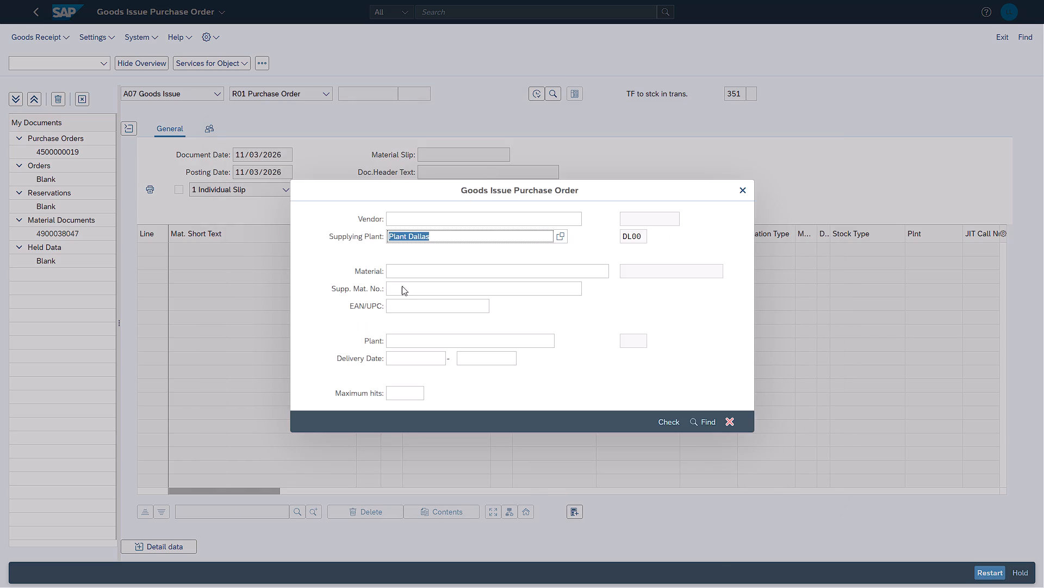
pyautogui.click(410, 271)
pyautogui.write('DXTR')
pyautogui.write('10')
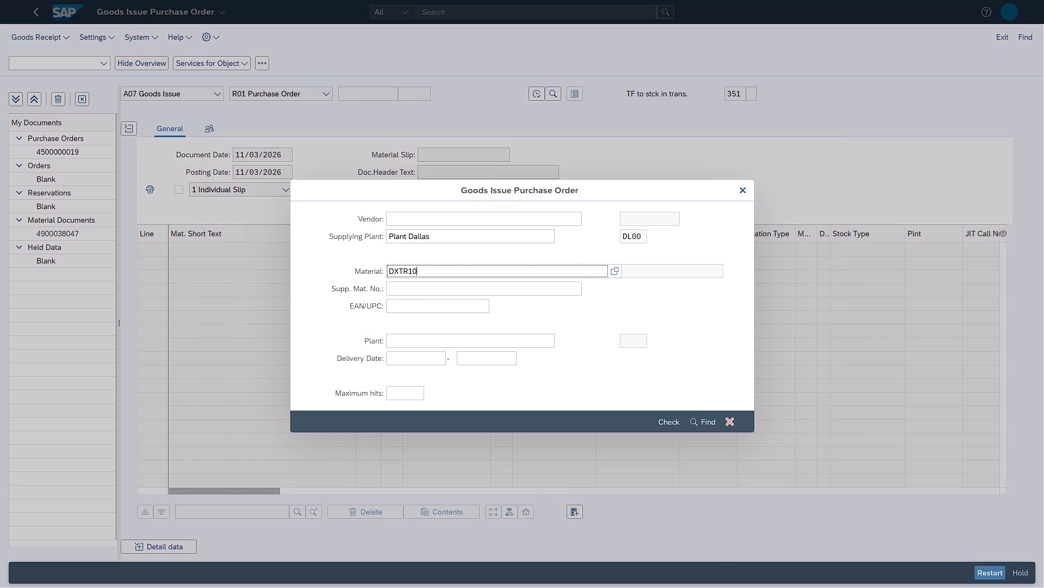
pyautogui.write('70')
pyautogui.press('Return')
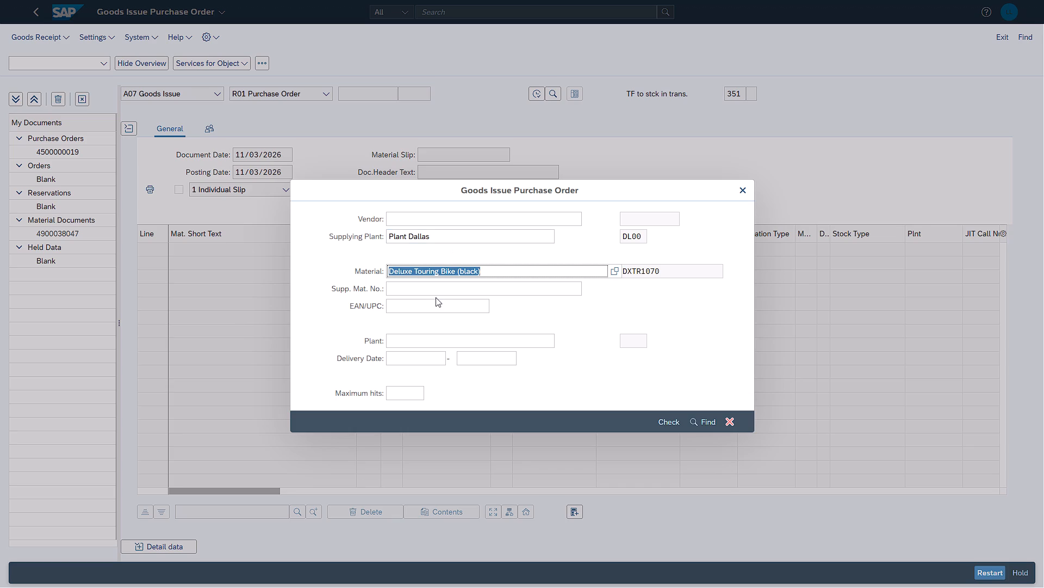
# Select DC San Diego (SD00) as the receiving plant and search for matching purchase orders.
pyautogui.click(430, 335)
pyautogui.click(565, 336)
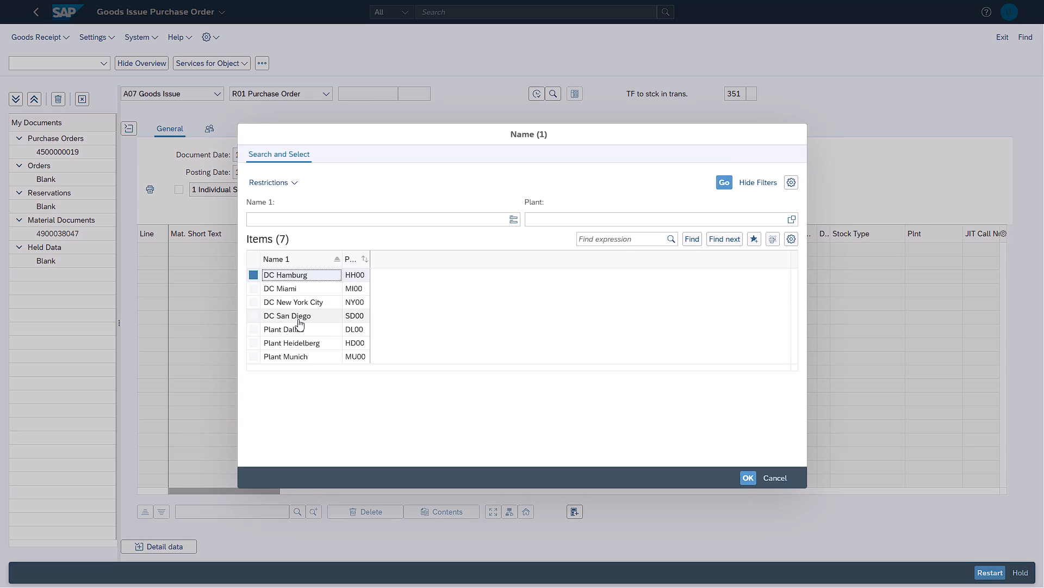
pyautogui.click(298, 318)
pyautogui.click(747, 474)
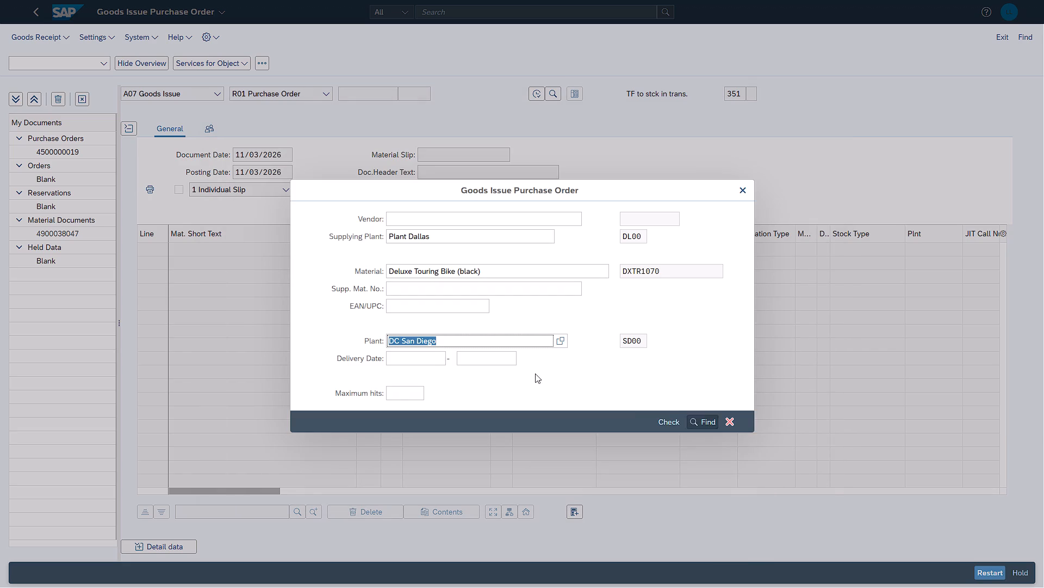
pyautogui.click(707, 421)
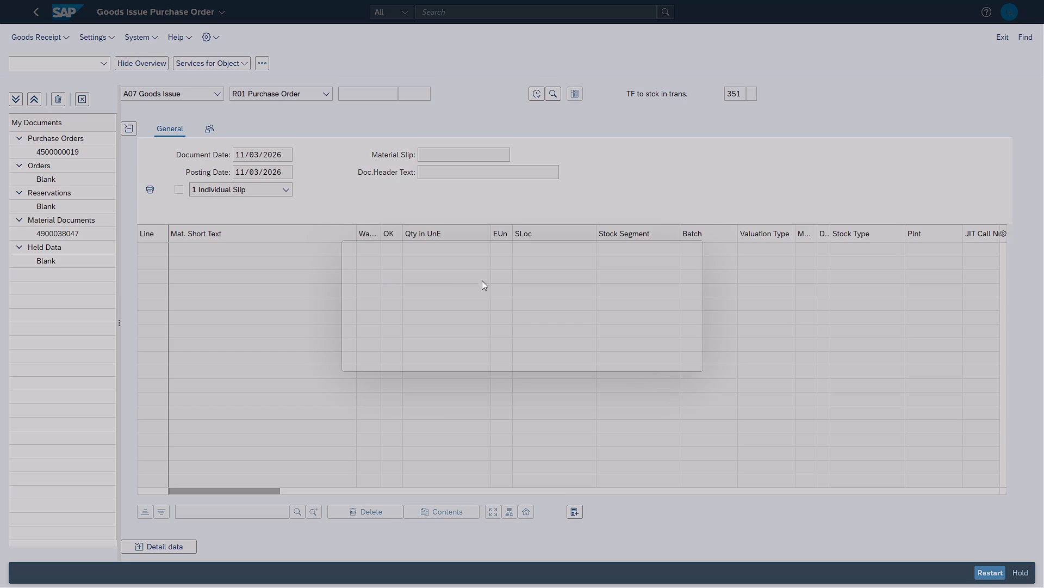
pyautogui.click(691, 253)
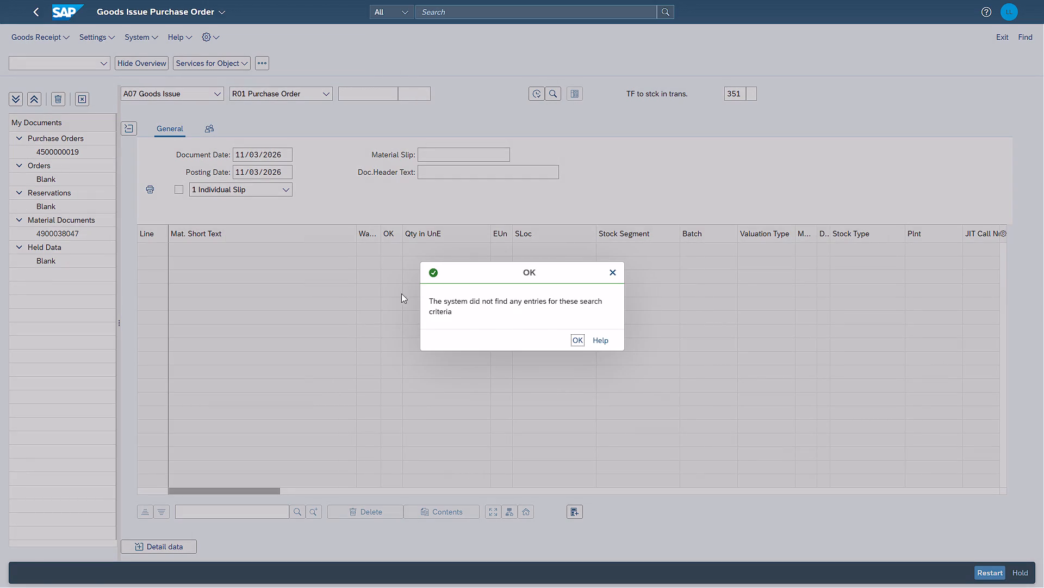
# Read the help text for the search message and close it.
pyautogui.click(598, 341)
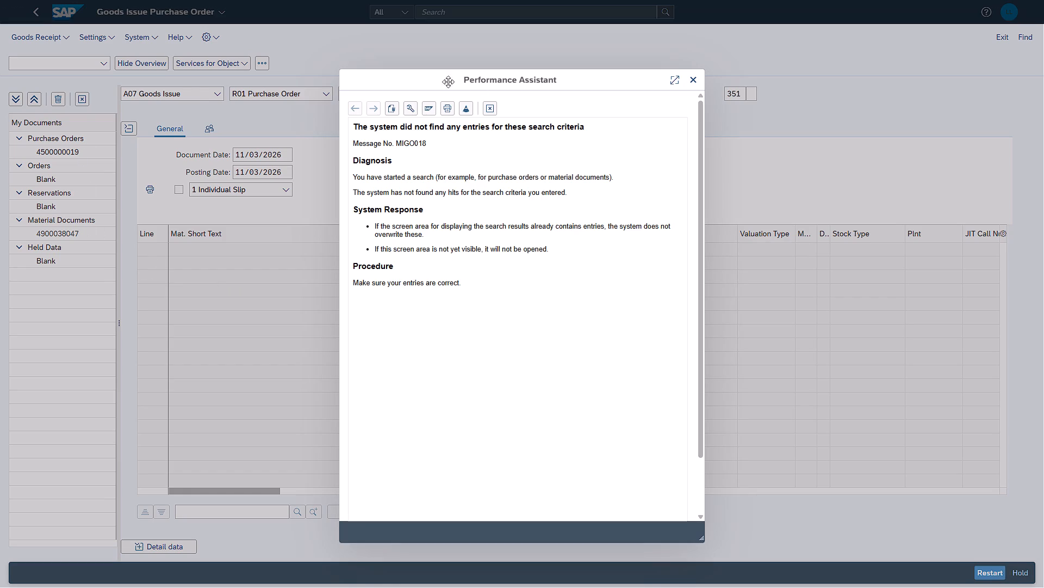
pyautogui.click(694, 79)
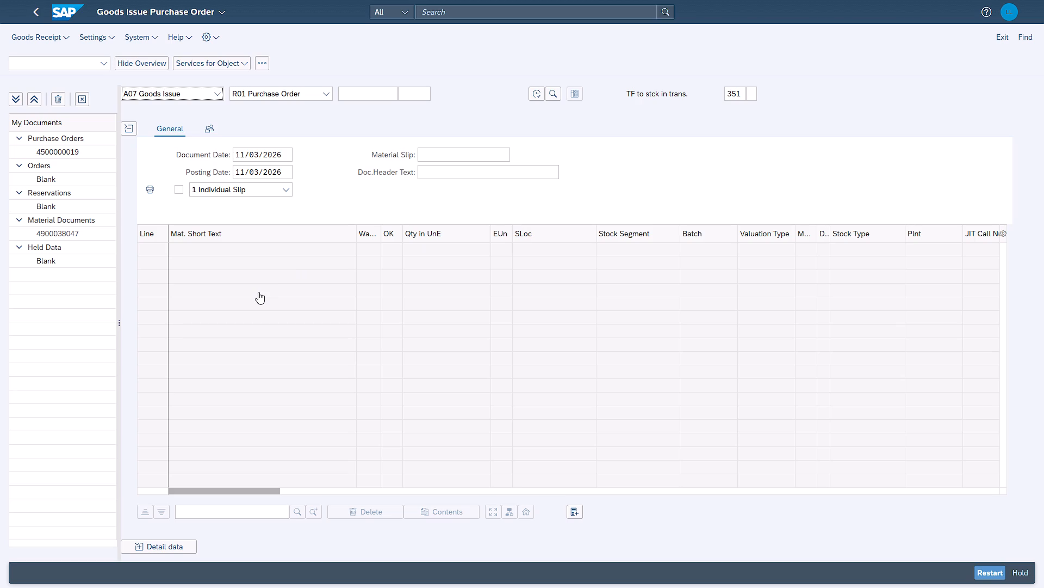
pyautogui.click(91, 234)
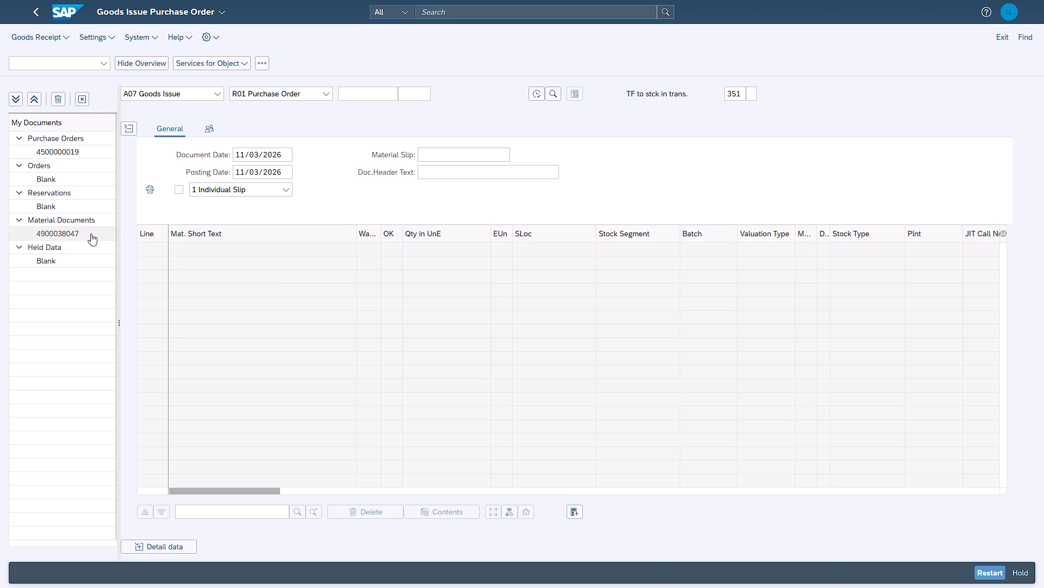
pyautogui.doubleClick(91, 234)
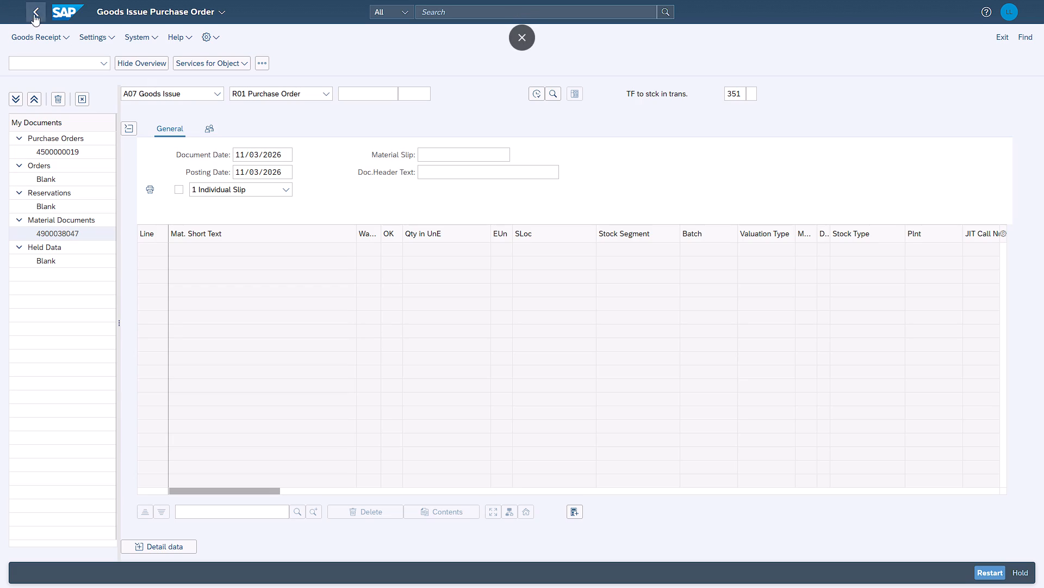
# Open the goods receipt clerk's Post Goods Movement app from the Stock Transport Order page and set the transaction to A01 Goods Receipt.
pyautogui.click(72, 11)
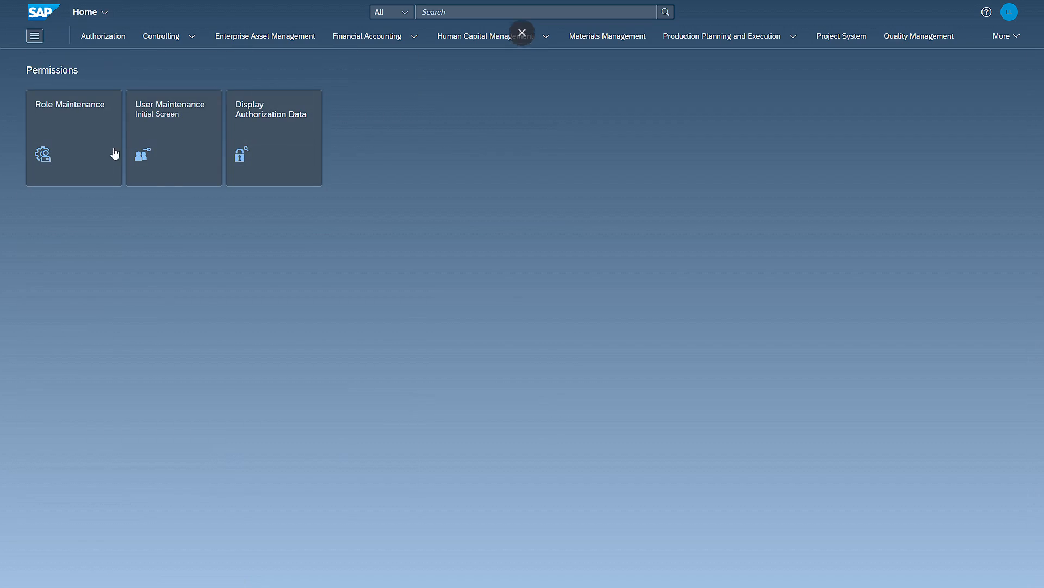
pyautogui.click(998, 34)
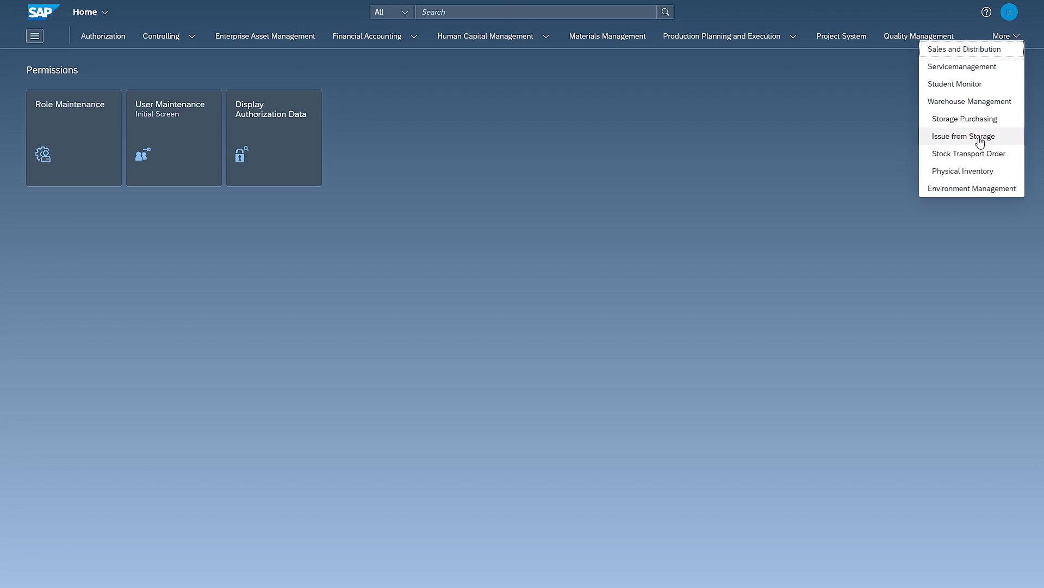
pyautogui.click(978, 152)
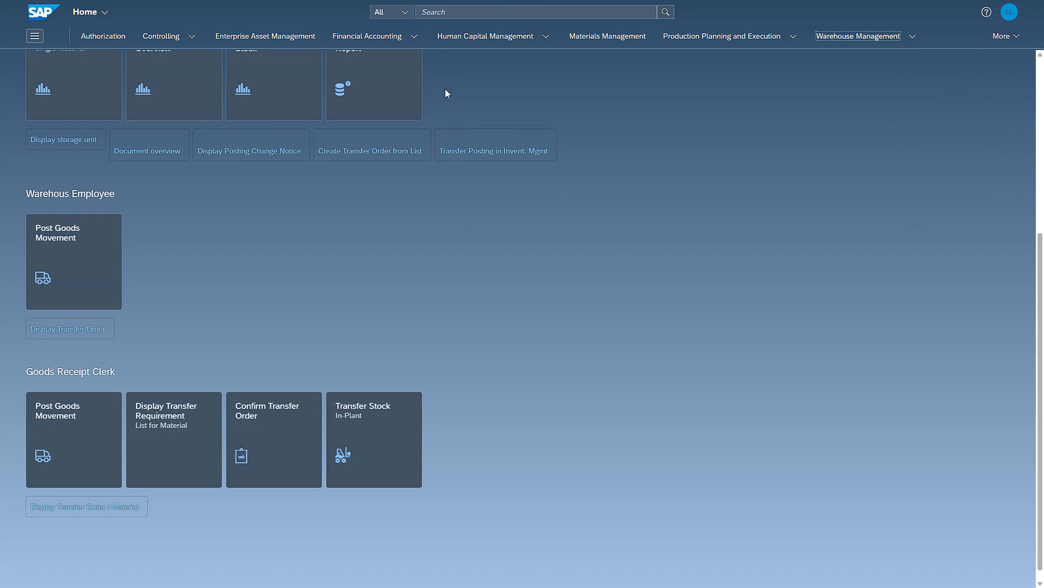
pyautogui.doubleClick(73, 419)
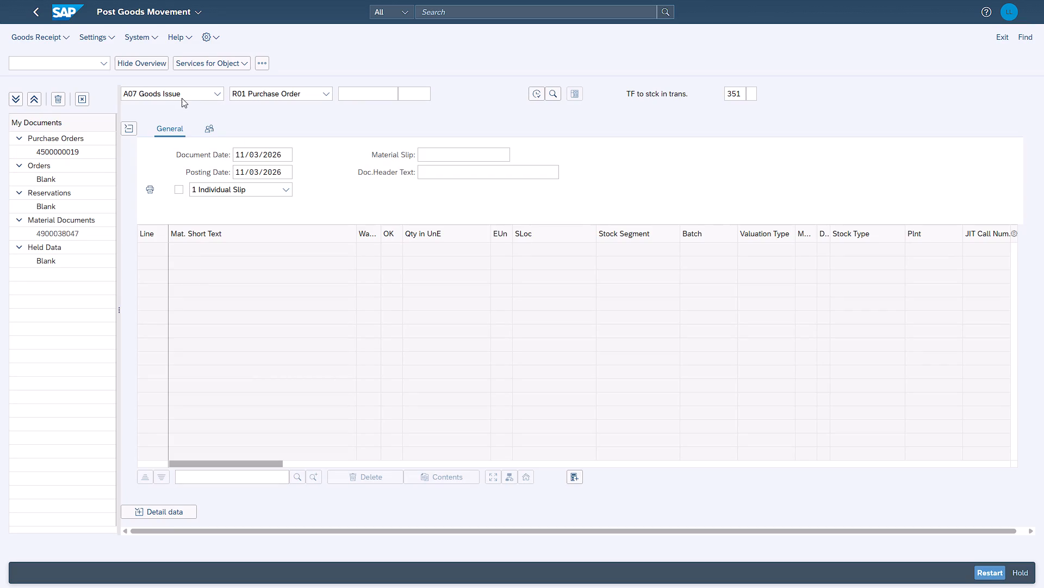
pyautogui.click(179, 99)
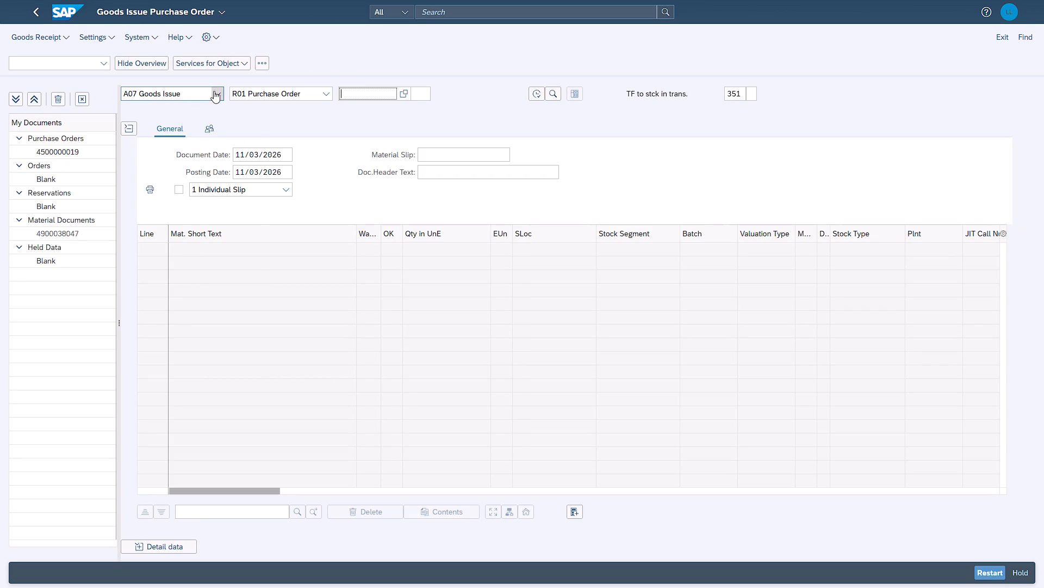
pyautogui.click(214, 91)
pyautogui.click(209, 107)
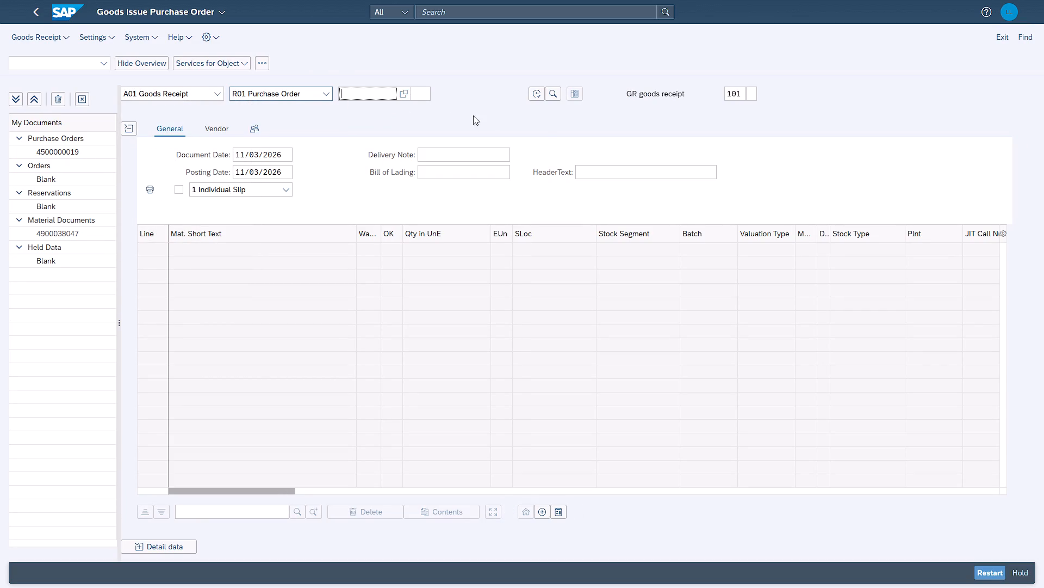
# Open the purchase order search and enter Plant Dallas (DL00) as supplying plant and DXTR1070 as material.
pyautogui.click(552, 96)
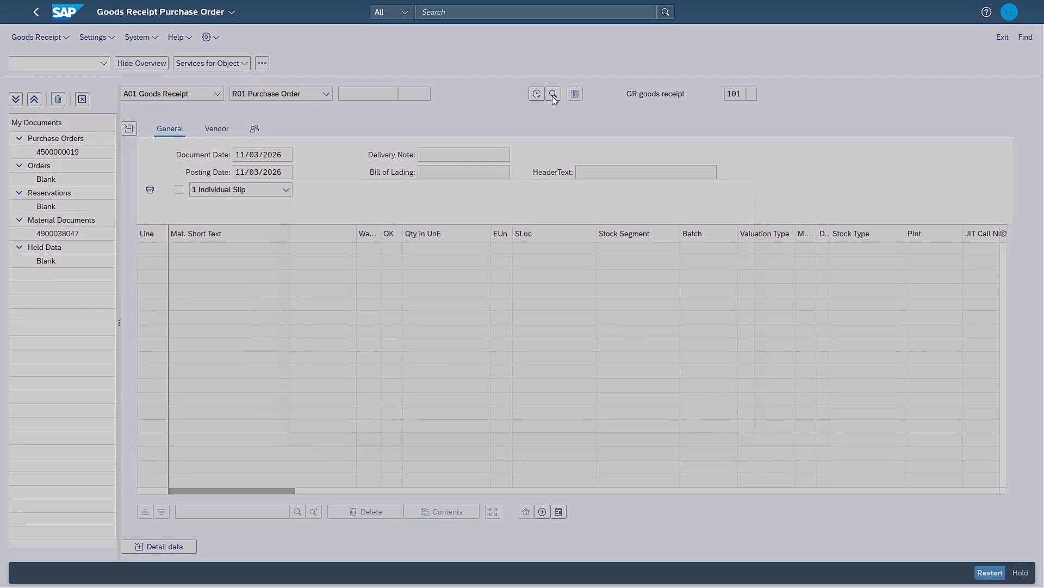
pyautogui.click(490, 235)
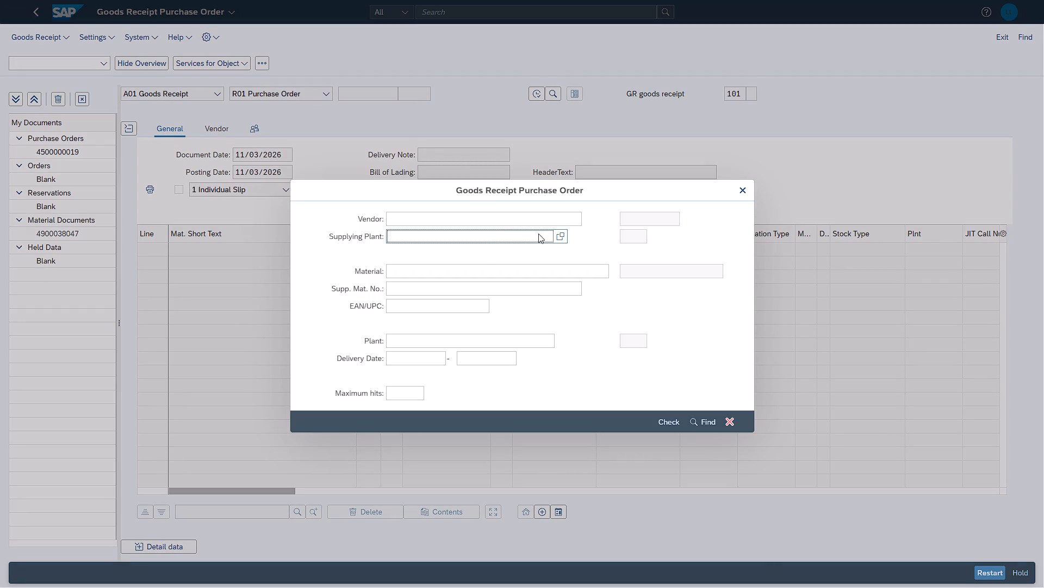
pyautogui.click(563, 237)
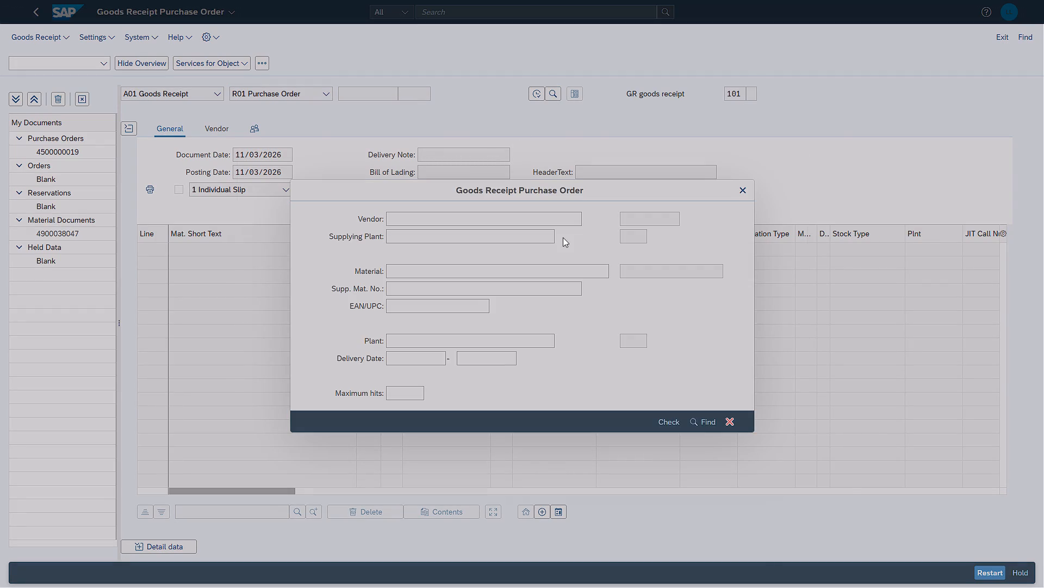
pyautogui.click(300, 333)
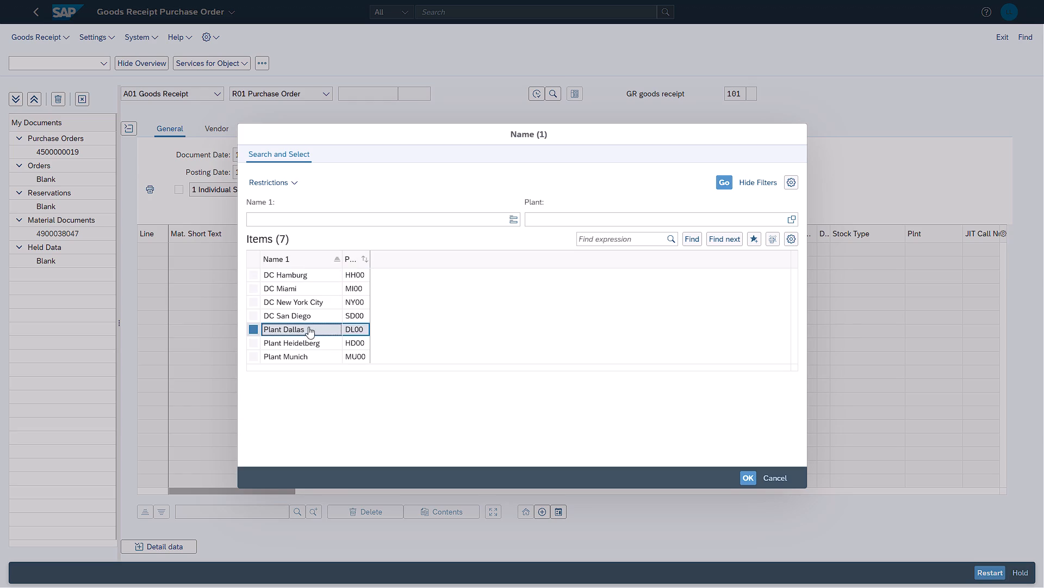
pyautogui.click(742, 476)
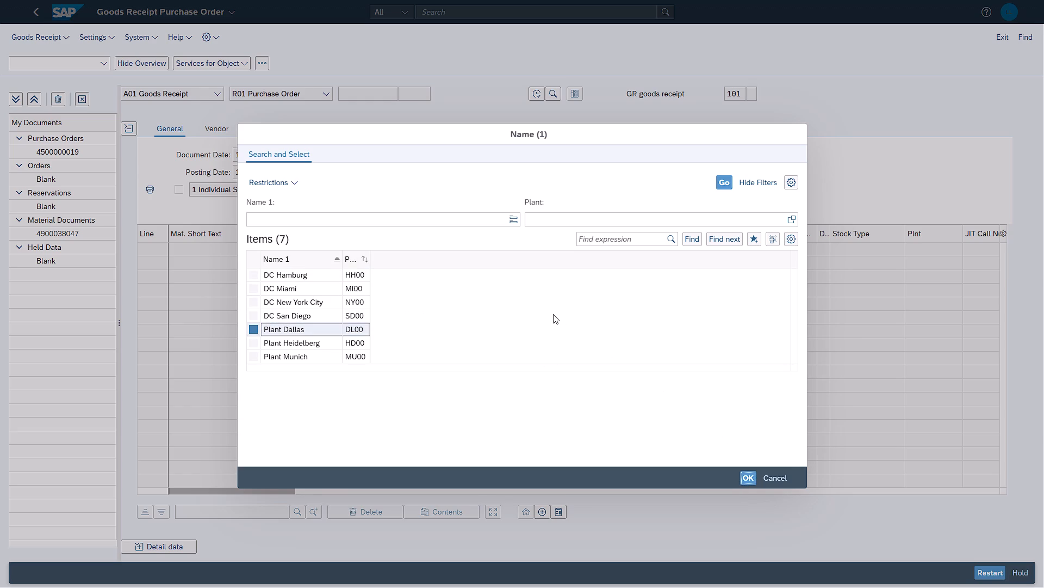
pyautogui.click(500, 267)
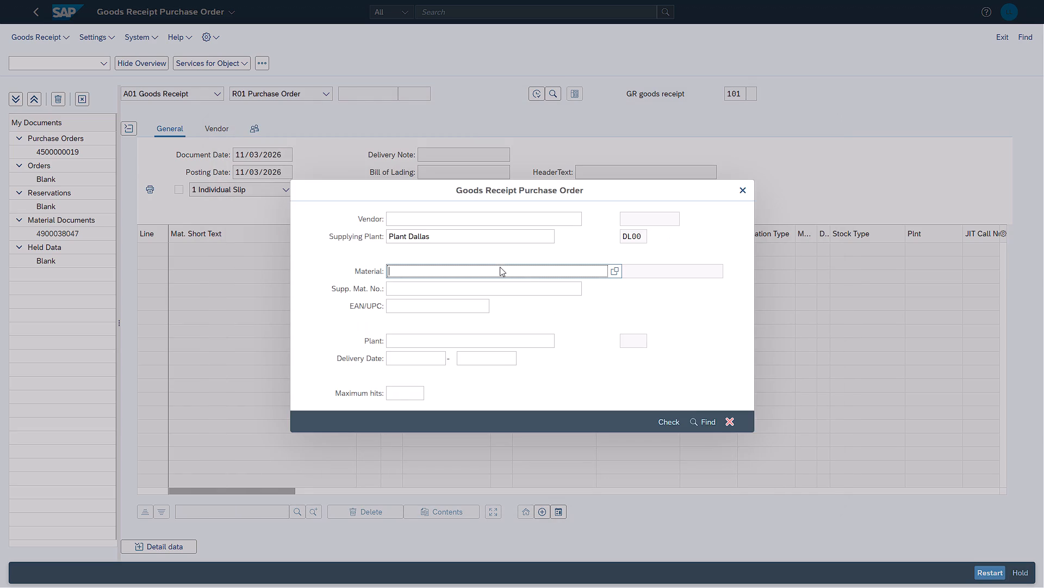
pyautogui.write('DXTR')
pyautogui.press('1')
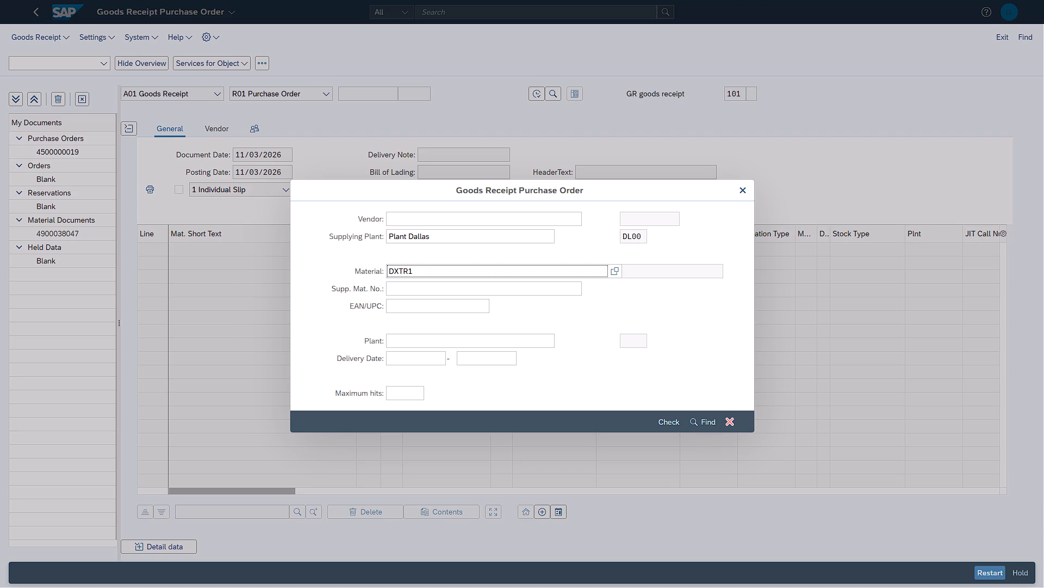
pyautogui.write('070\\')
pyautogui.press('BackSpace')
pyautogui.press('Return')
# Select DC San Diego (SD00) as the receiving plant, search for matching purchase orders and close the resulting messages.
pyautogui.click(399, 334)
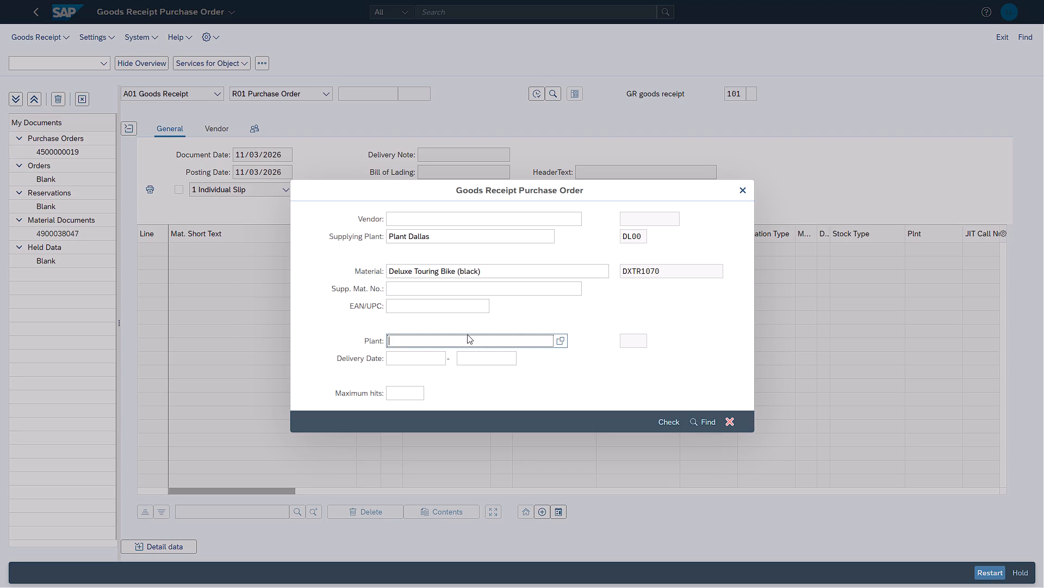
pyautogui.click(563, 339)
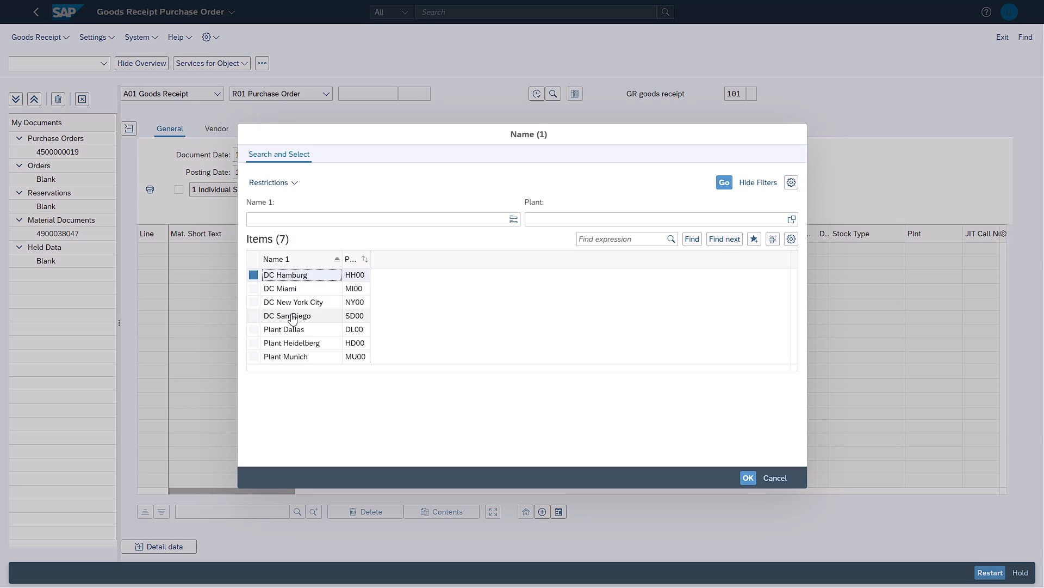
pyautogui.click(291, 314)
pyautogui.click(749, 474)
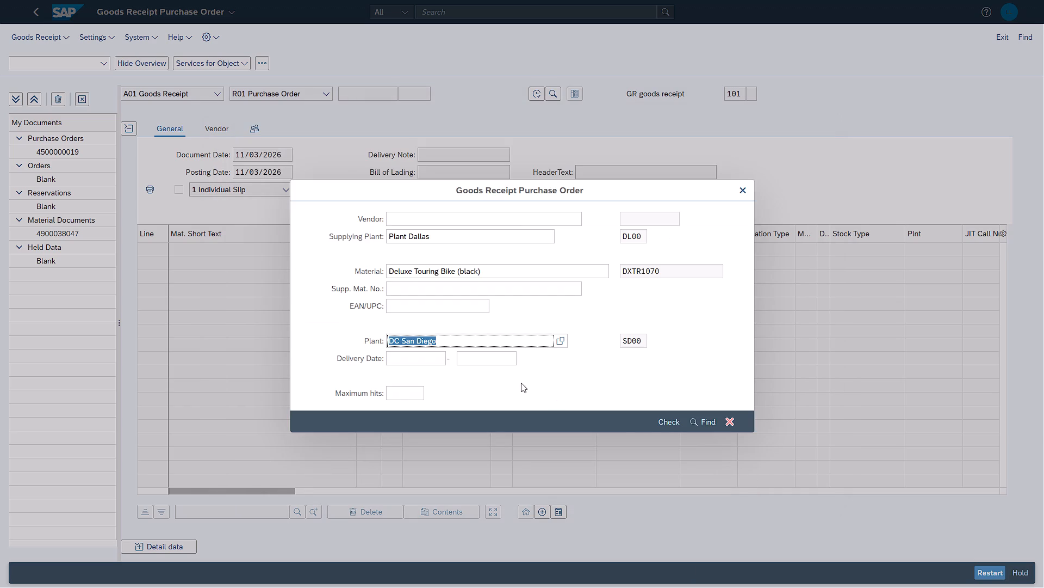
pyautogui.click(668, 421)
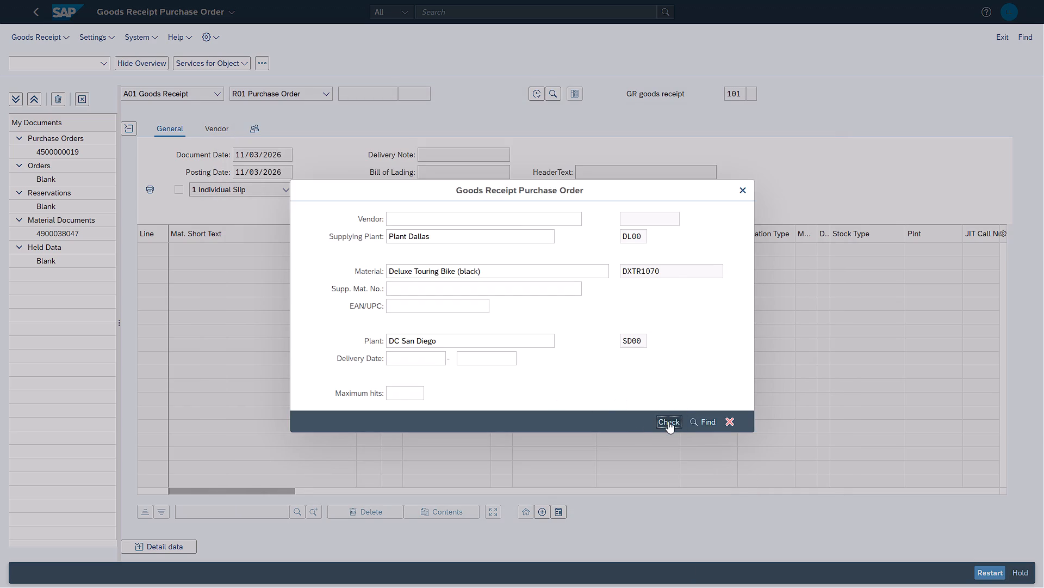
pyautogui.click(696, 419)
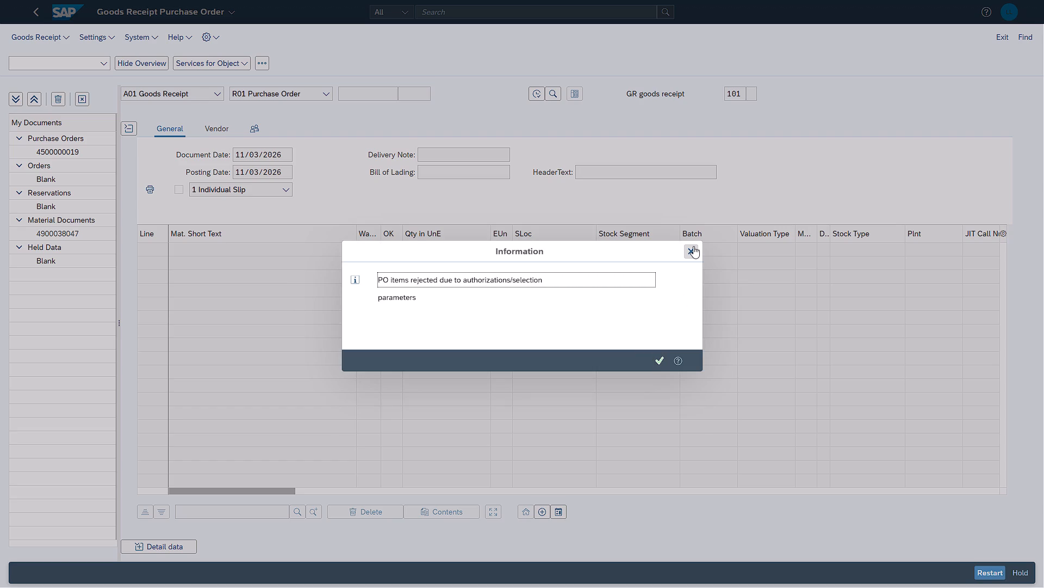
pyautogui.click(690, 248)
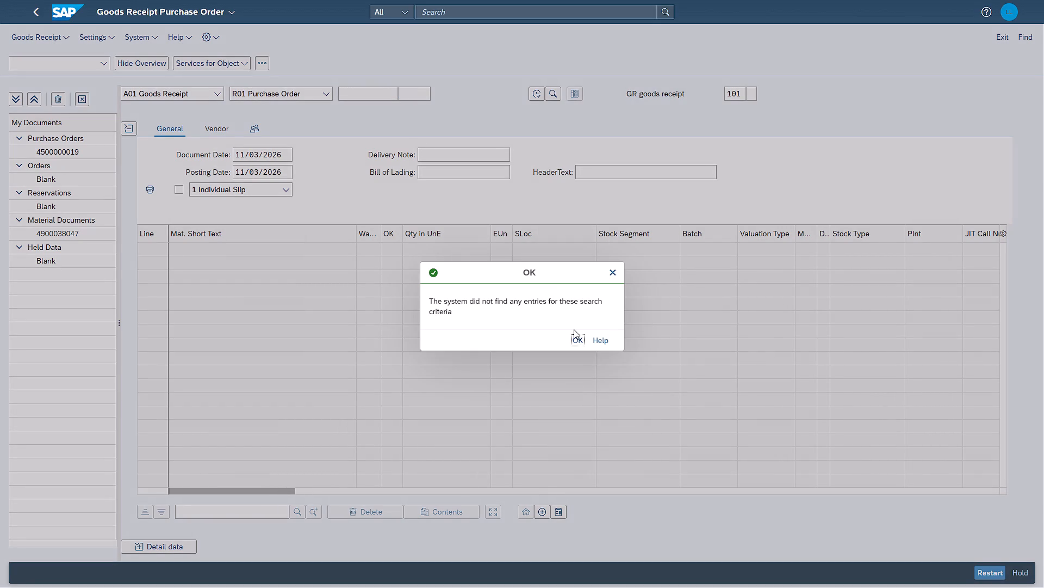
pyautogui.click(579, 338)
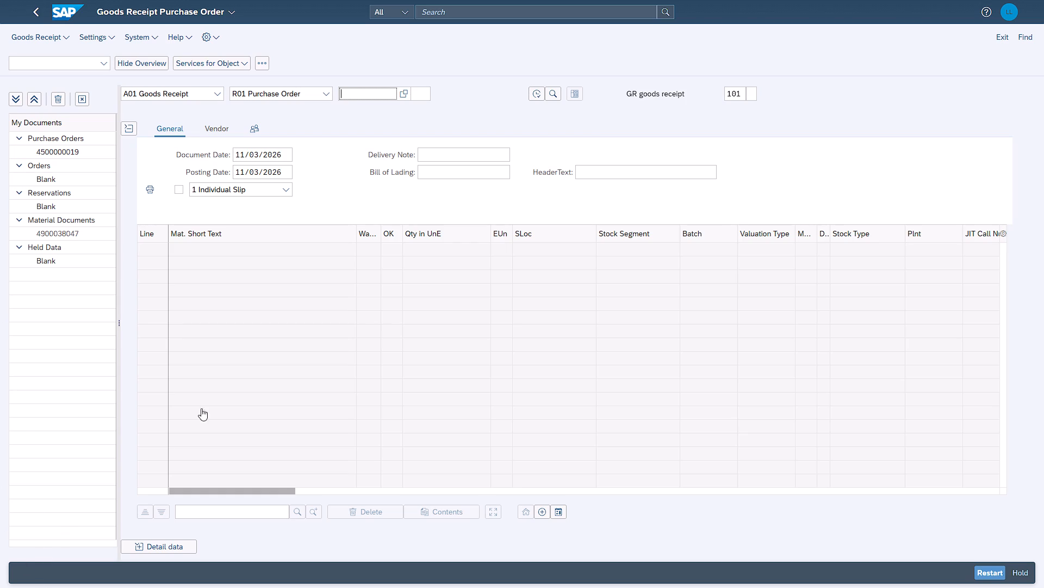
pyautogui.press('Escape')
pyautogui.click(520, 33)
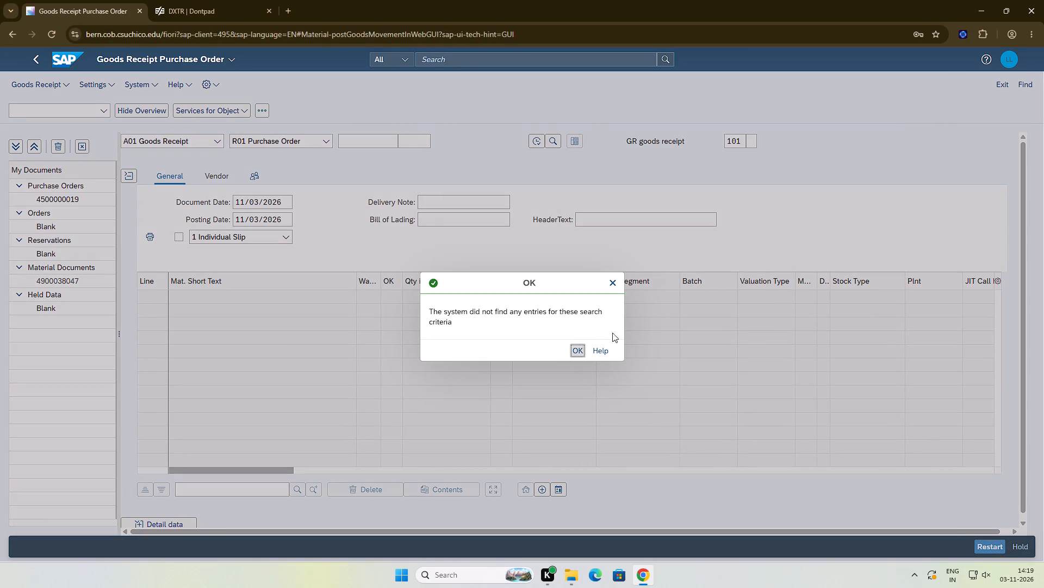
pyautogui.click(582, 345)
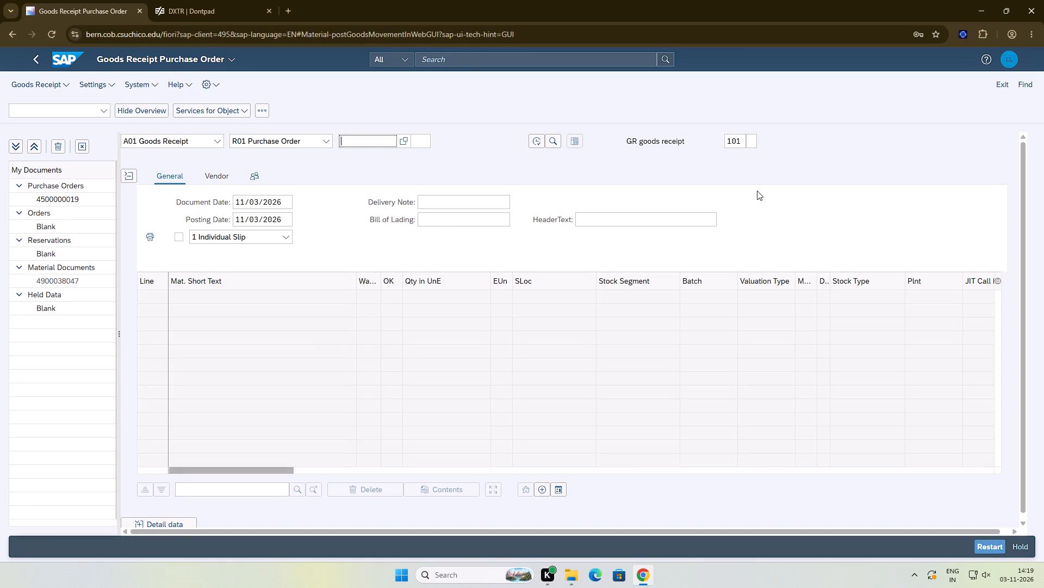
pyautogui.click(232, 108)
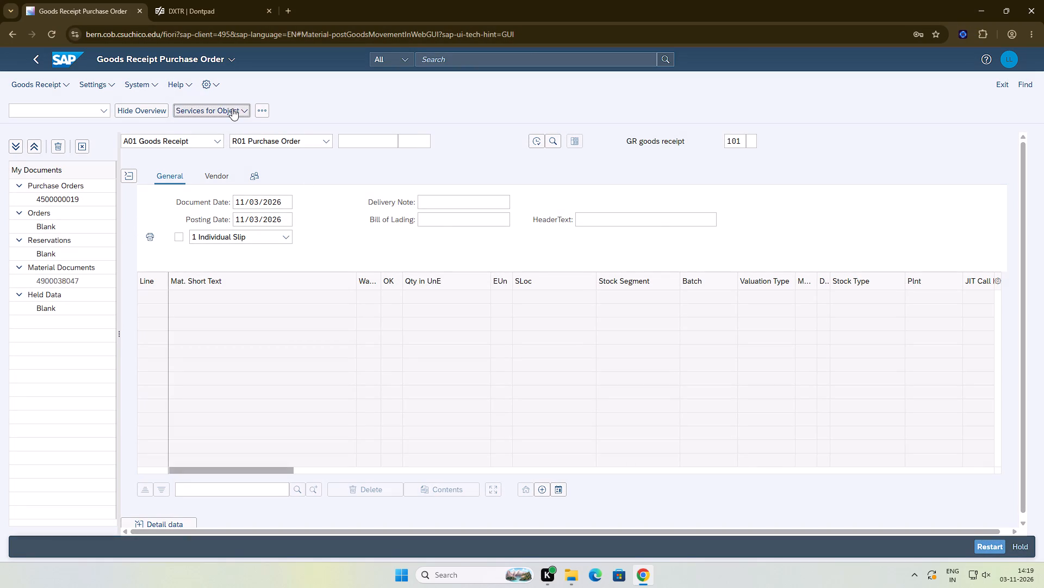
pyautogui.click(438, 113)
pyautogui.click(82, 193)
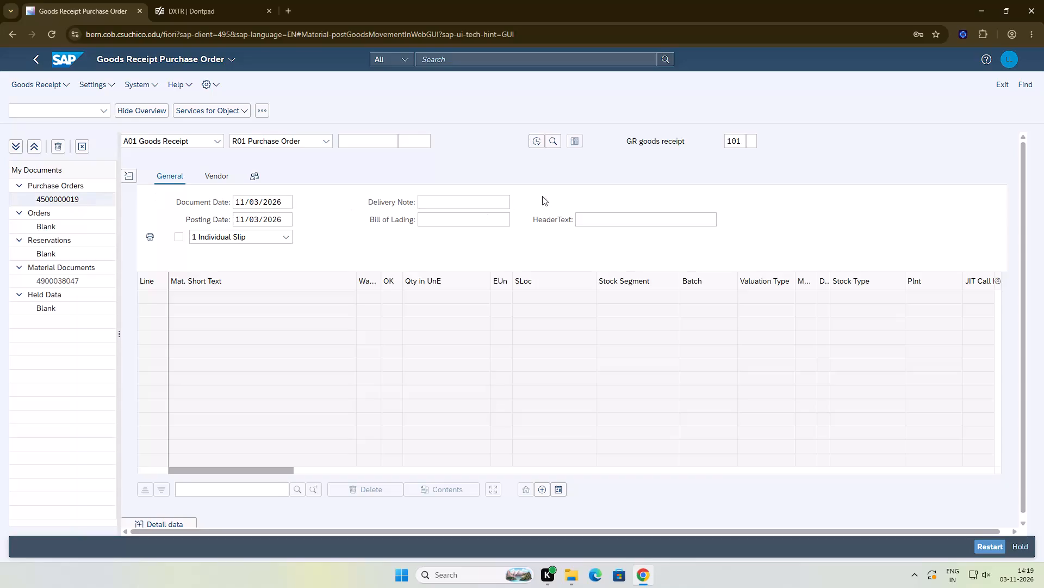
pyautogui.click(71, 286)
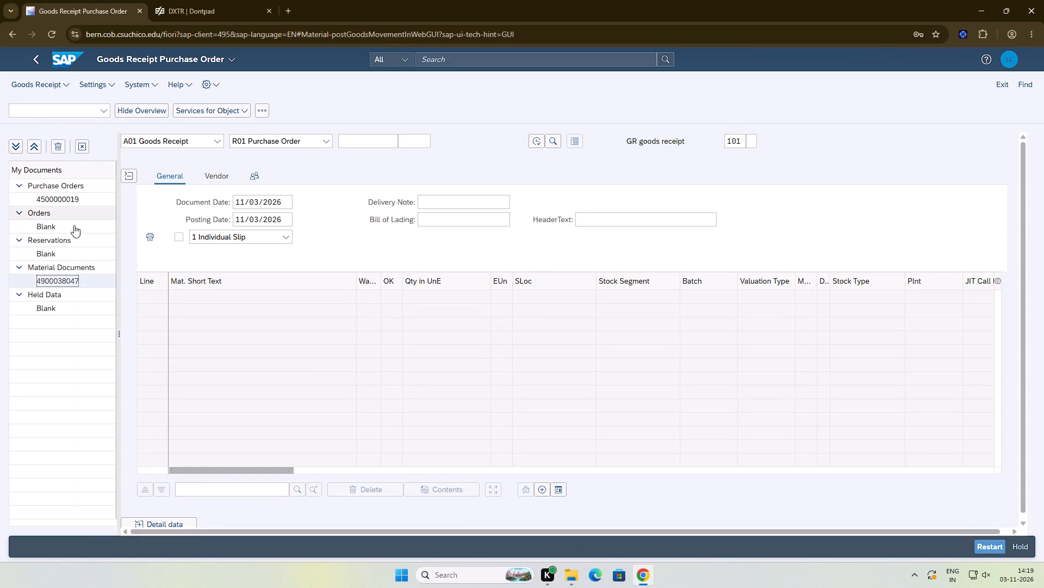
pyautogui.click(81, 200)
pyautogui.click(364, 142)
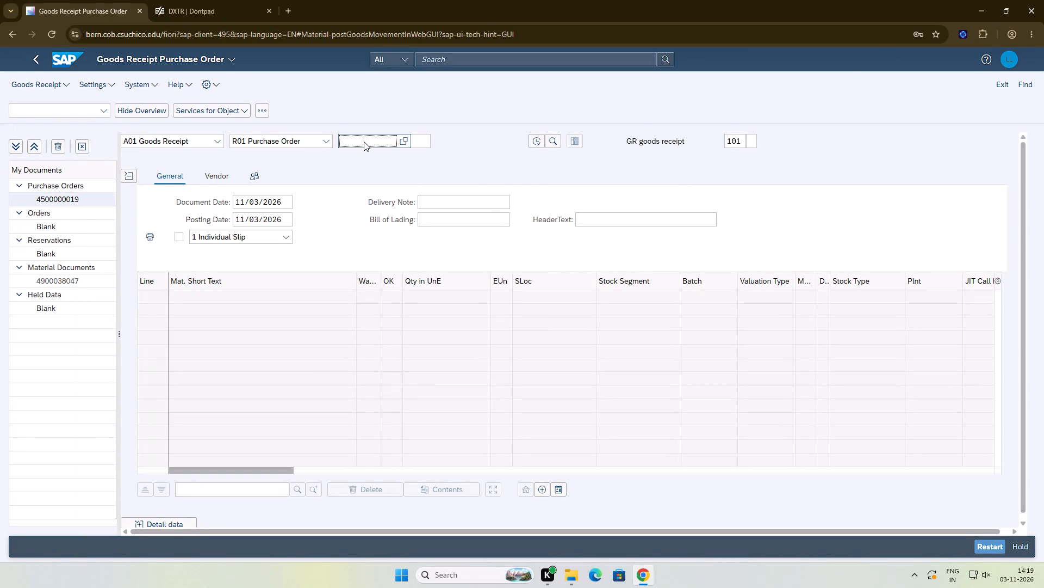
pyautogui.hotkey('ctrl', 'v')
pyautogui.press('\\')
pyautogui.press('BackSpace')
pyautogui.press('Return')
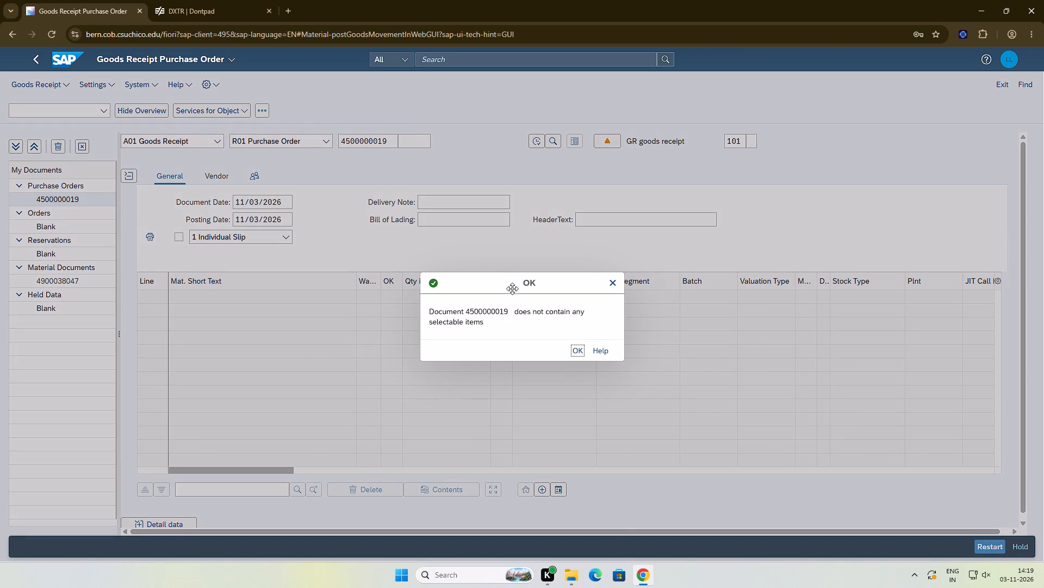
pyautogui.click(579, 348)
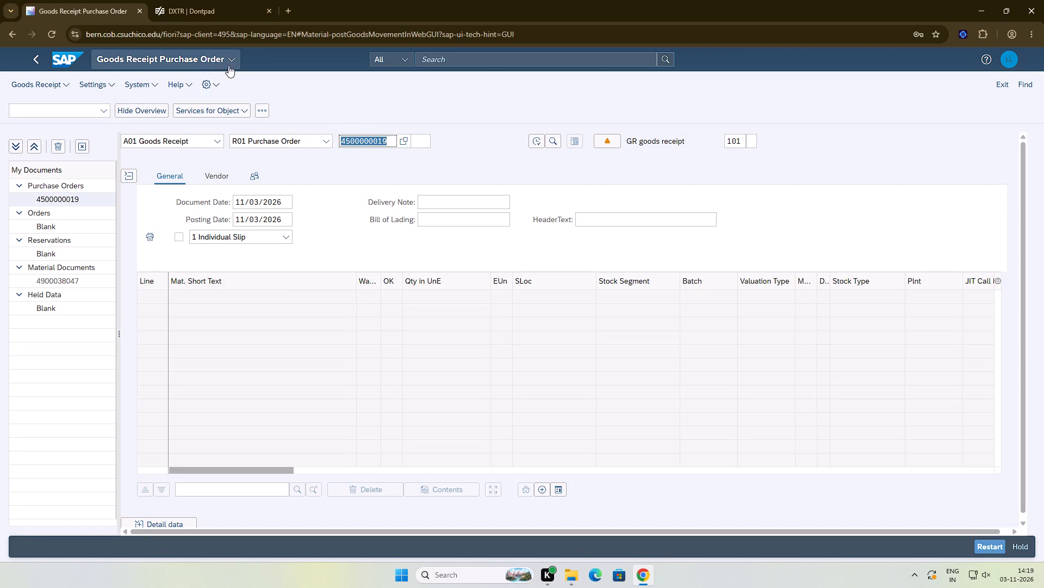
# Check the order number in the DXTR note on Dontpad and return to the goods receipt.
pyautogui.click(174, 0)
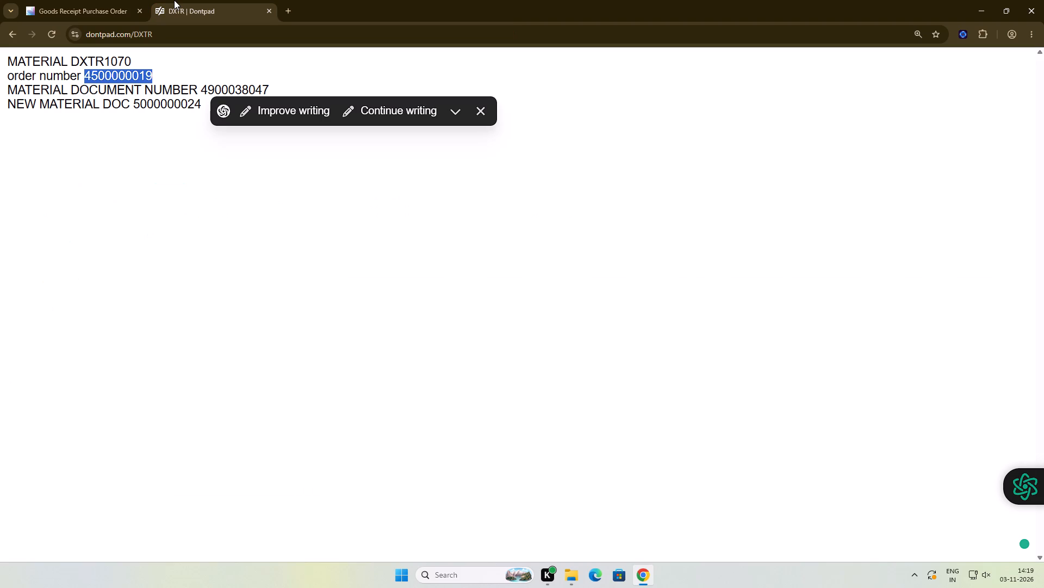
pyautogui.click(203, 70)
pyautogui.click(0, 0)
pyautogui.click(49, 6)
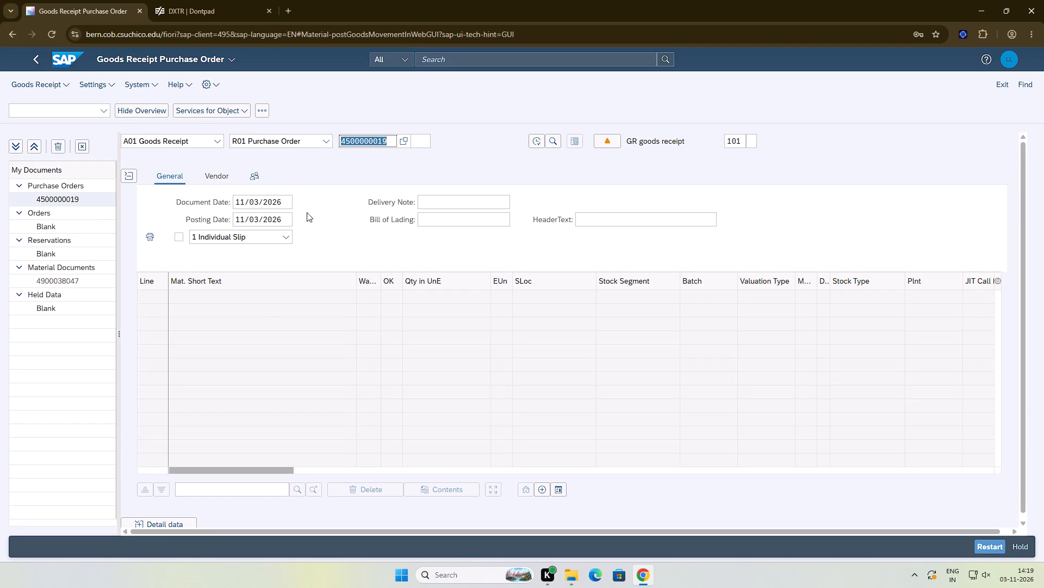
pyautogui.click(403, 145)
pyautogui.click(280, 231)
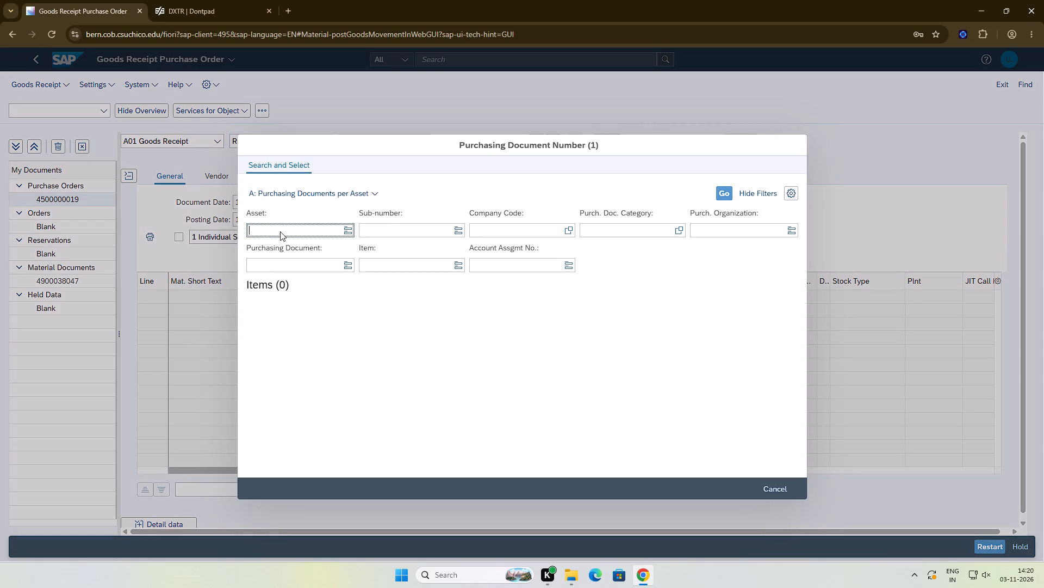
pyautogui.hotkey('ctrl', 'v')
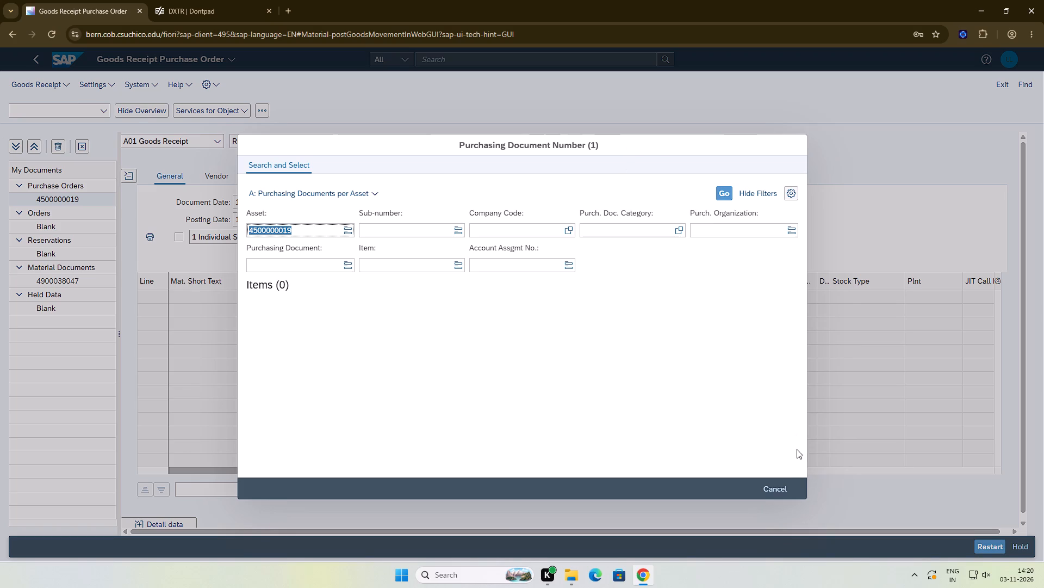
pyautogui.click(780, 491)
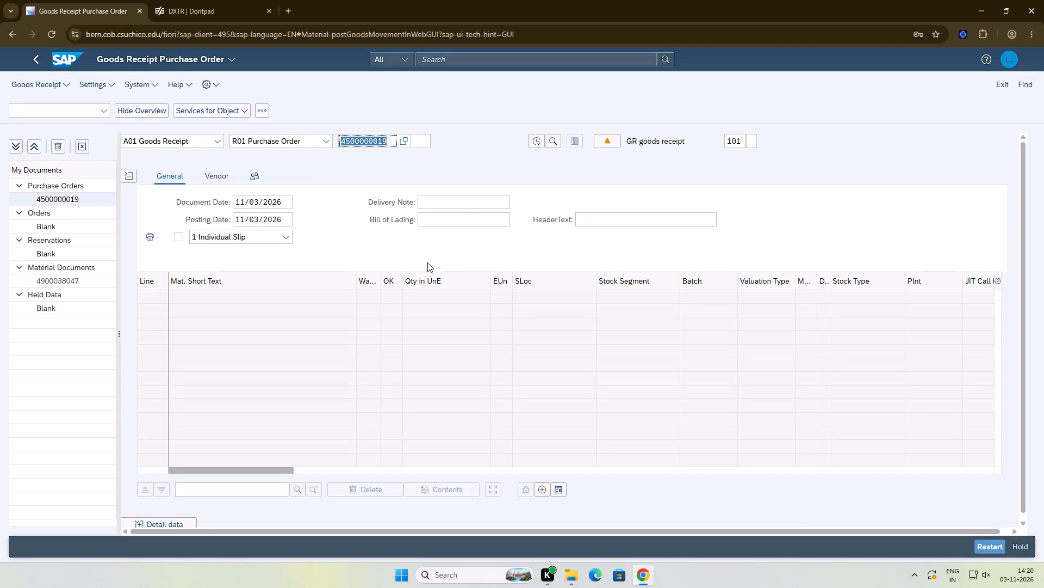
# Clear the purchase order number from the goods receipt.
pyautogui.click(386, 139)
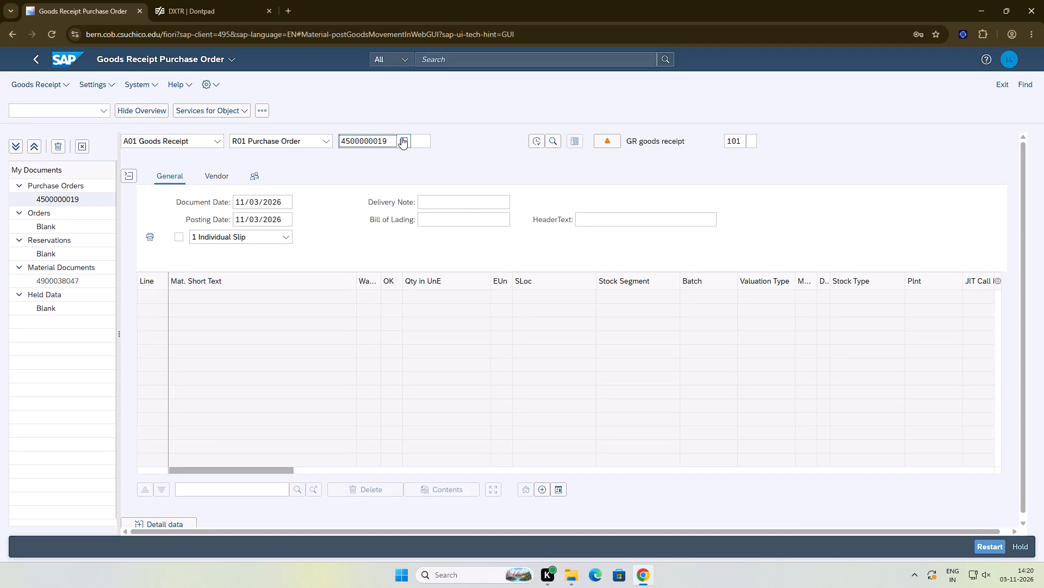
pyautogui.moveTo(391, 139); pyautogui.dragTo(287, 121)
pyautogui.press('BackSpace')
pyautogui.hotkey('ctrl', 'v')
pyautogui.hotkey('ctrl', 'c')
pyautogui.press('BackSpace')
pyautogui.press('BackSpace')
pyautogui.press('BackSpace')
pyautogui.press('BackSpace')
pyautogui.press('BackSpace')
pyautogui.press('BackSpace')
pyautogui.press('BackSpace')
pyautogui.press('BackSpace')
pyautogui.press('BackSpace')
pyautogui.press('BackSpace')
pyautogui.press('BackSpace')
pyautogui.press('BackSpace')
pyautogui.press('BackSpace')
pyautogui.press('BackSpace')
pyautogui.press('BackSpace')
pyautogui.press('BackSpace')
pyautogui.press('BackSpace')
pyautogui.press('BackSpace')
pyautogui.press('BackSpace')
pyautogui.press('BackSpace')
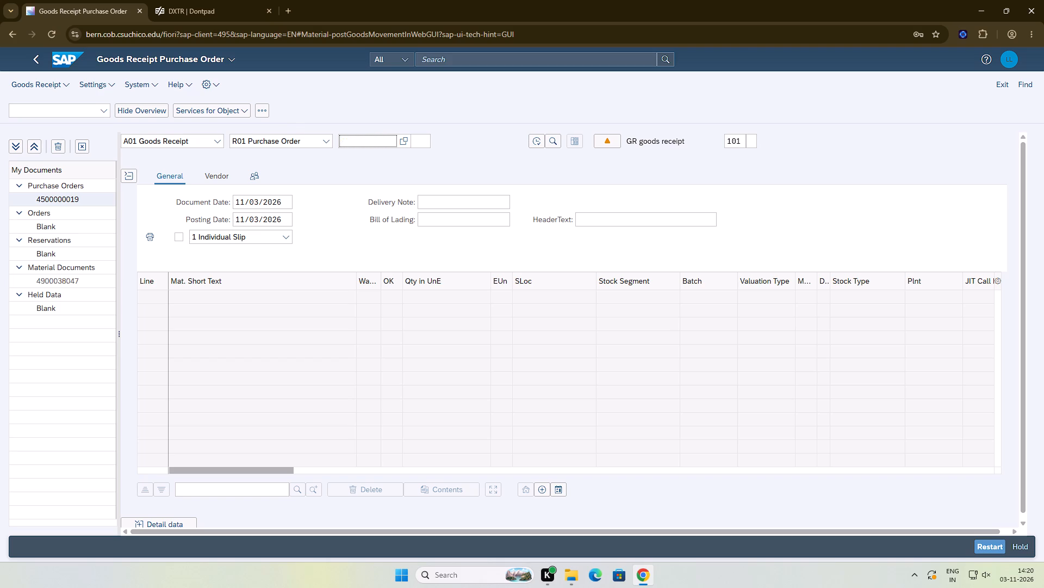
# Go back to the SAP home page and show the additional application areas, including Warehouse Management.
pyautogui.click(59, 57)
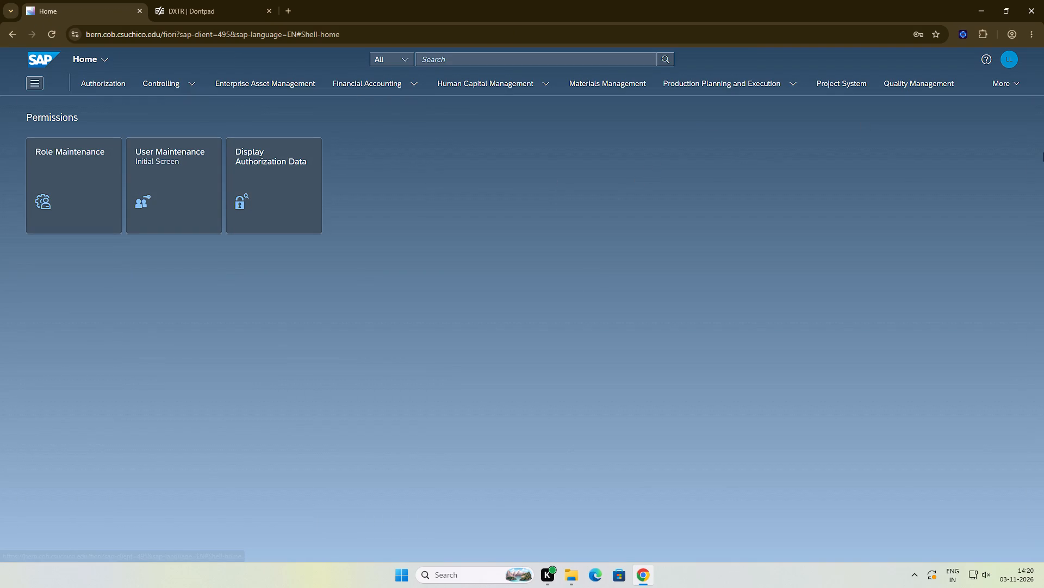
pyautogui.click(1018, 76)
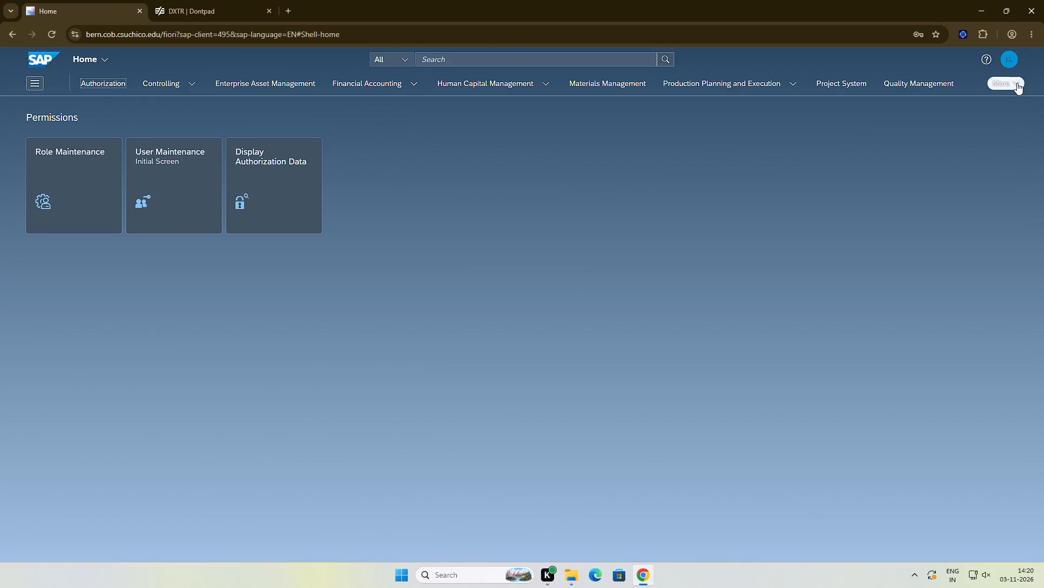
pyautogui.click(1016, 86)
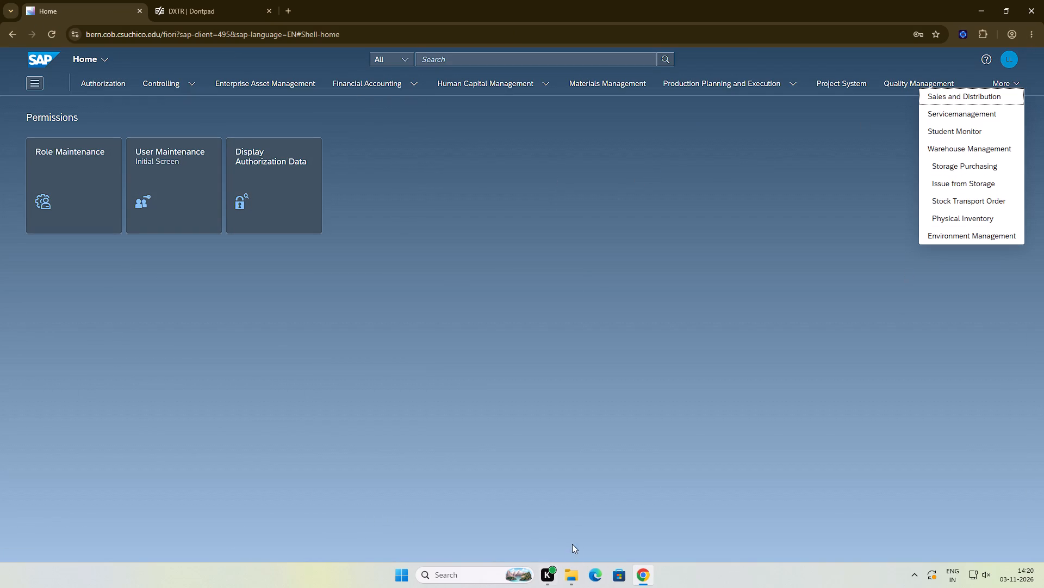
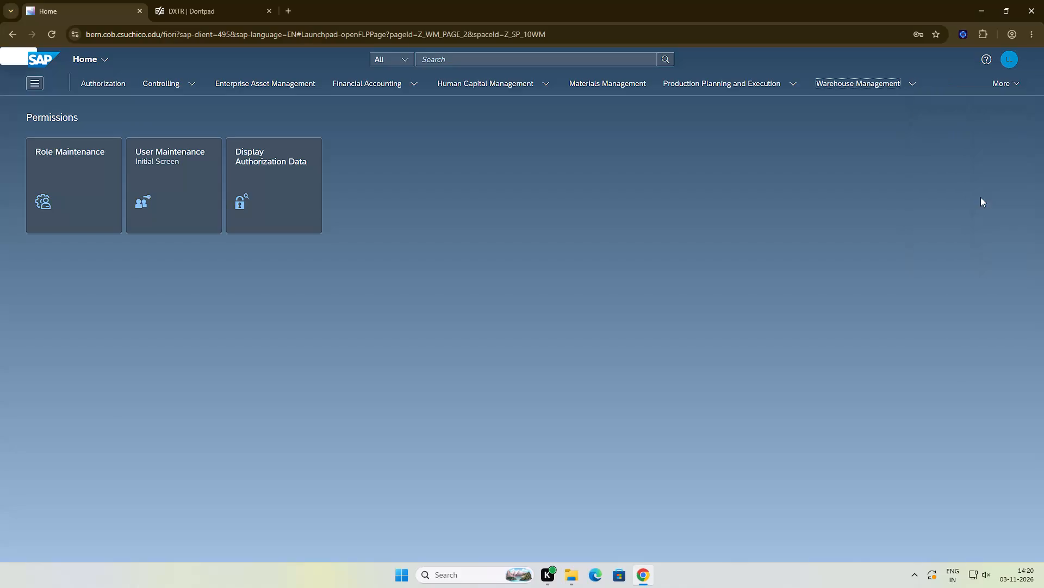
# Open the warehouse employee's Post Goods Movement app from the Stock Transport Order page.
pyautogui.scroll(-3, 401, 253)
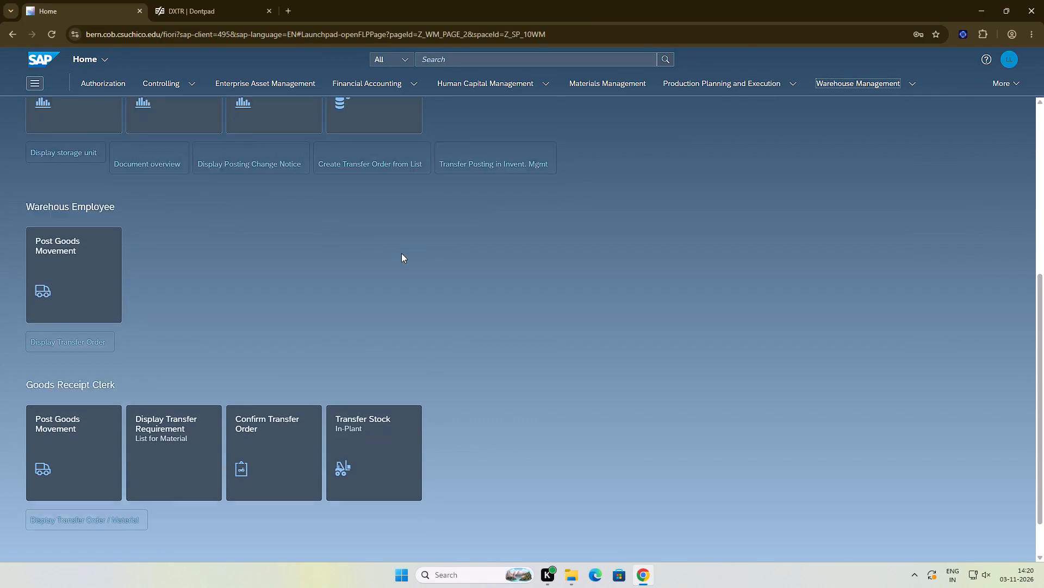
pyautogui.scroll(-5, 401, 253)
pyautogui.scroll(11, 401, 253)
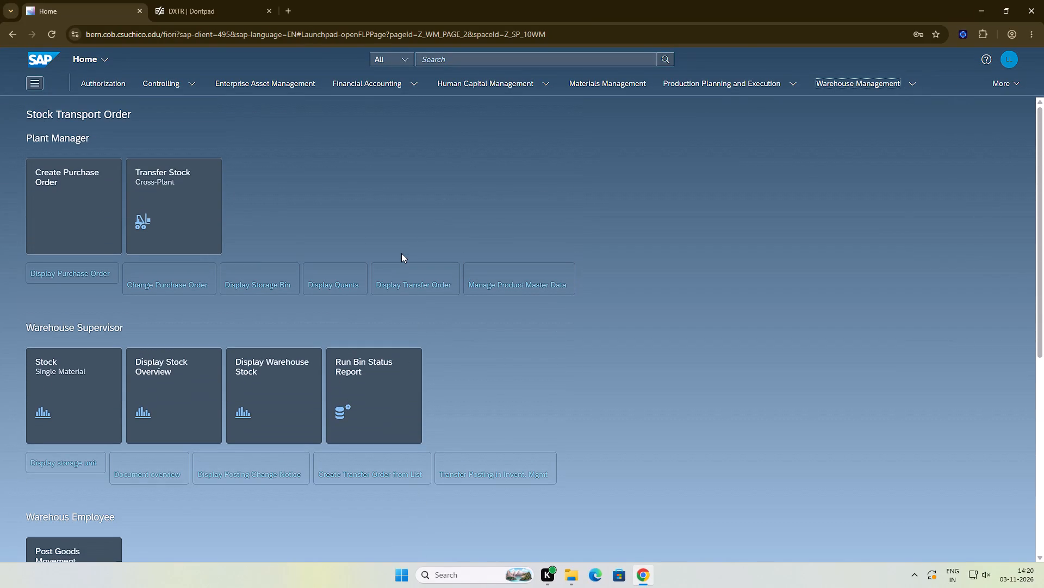
pyautogui.scroll(-6, 401, 253)
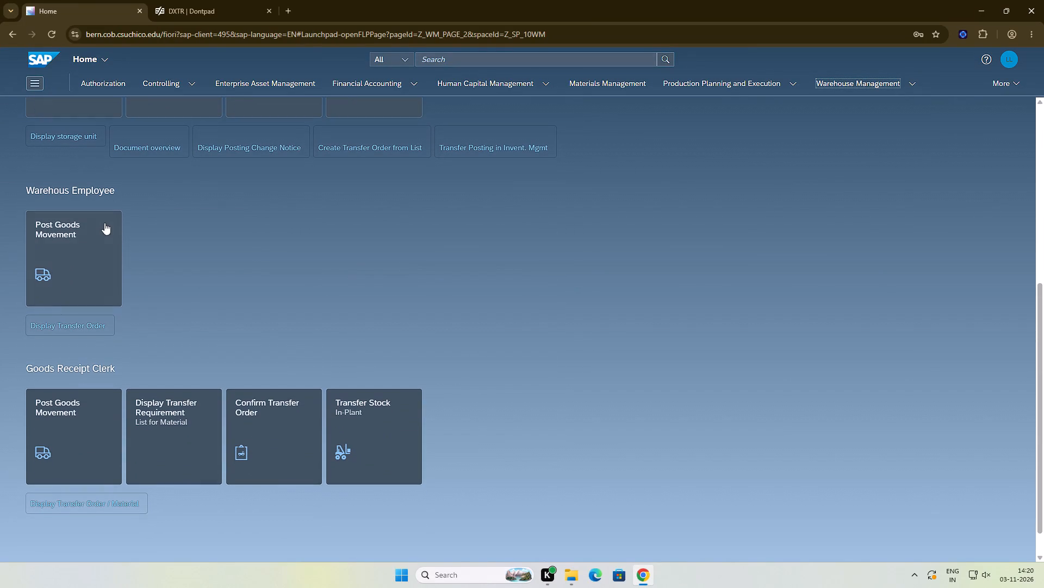
pyautogui.click(104, 223)
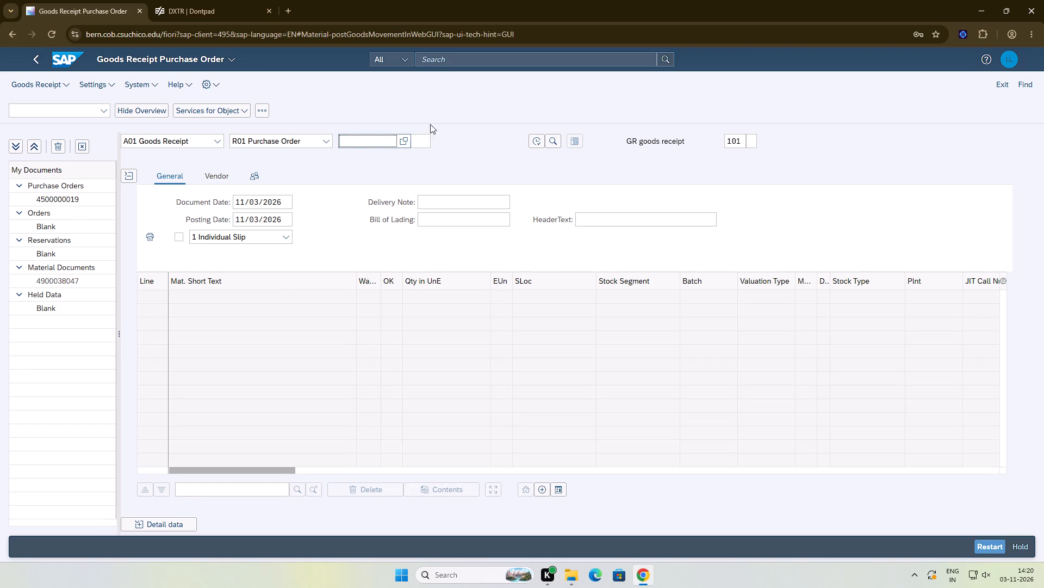
pyautogui.click(129, 142)
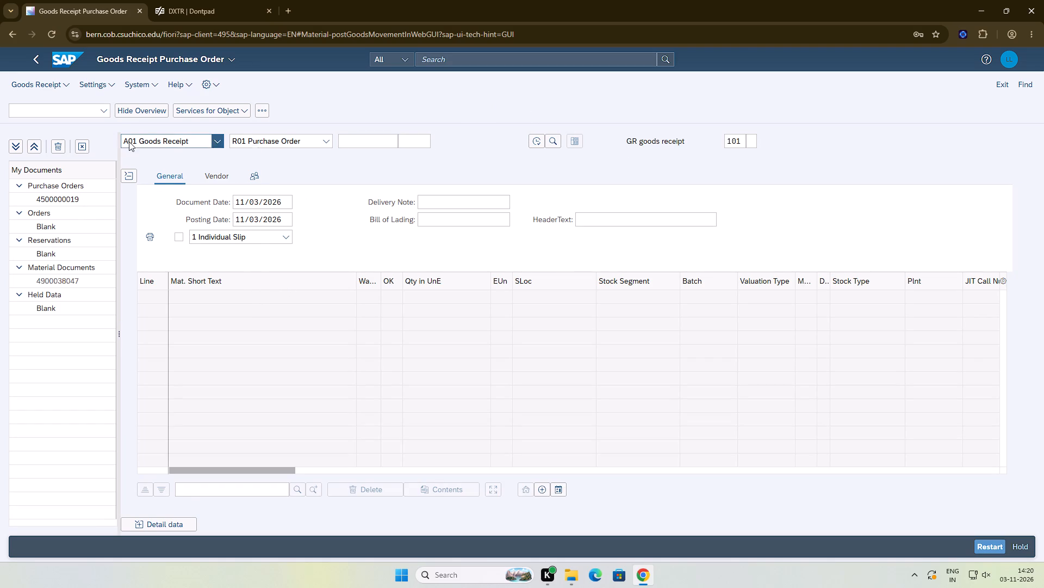
pyautogui.click(172, 256)
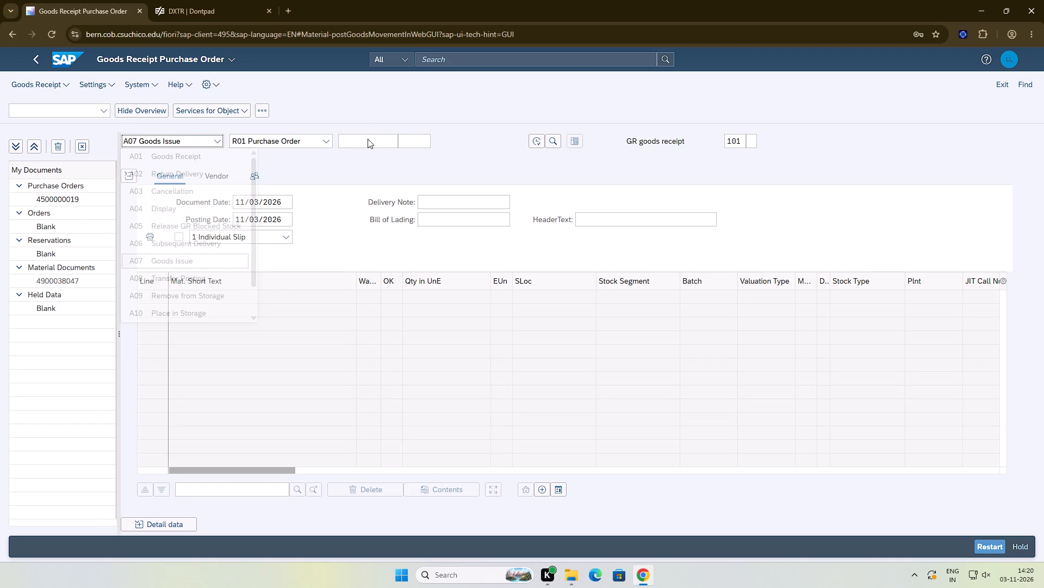
pyautogui.click(368, 139)
pyautogui.hotkey('ctrl', 'v')
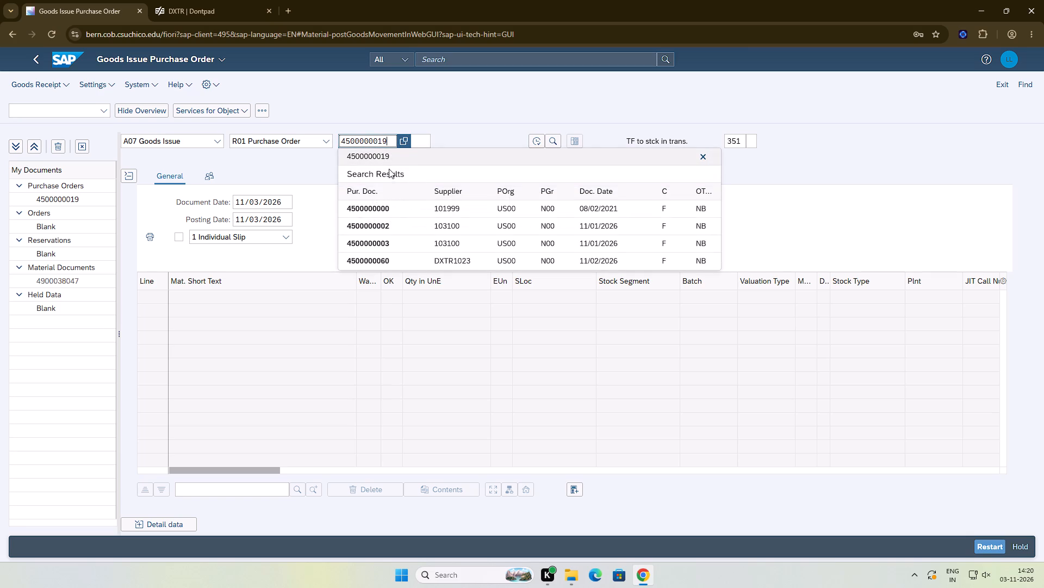
pyautogui.click(408, 158)
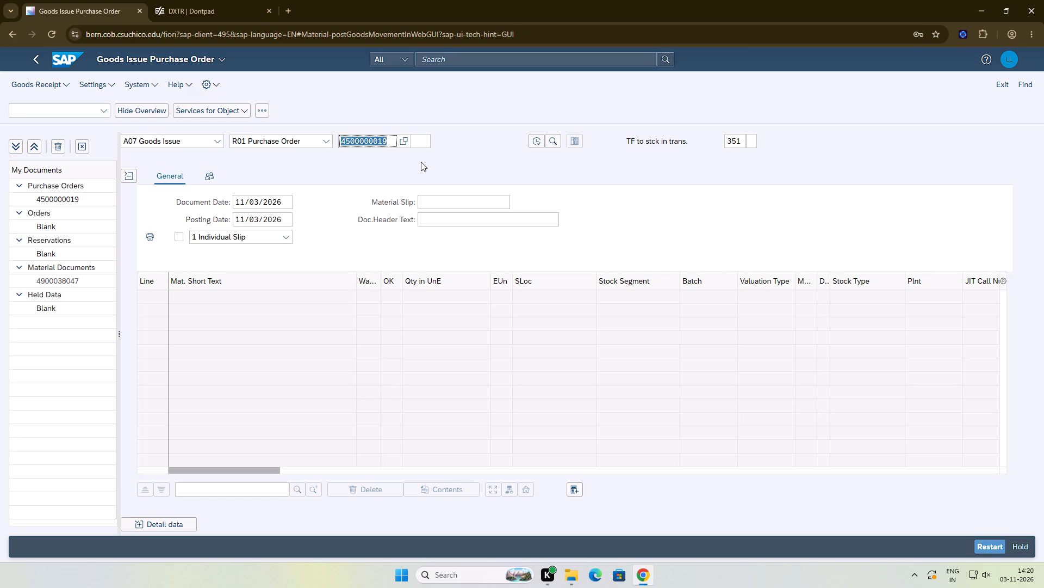
pyautogui.press('Return')
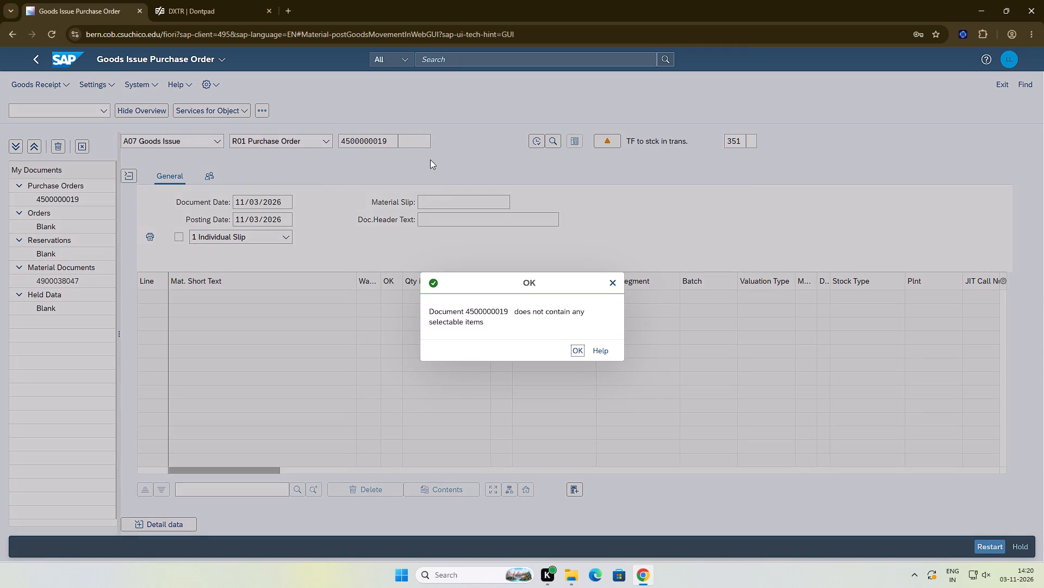
pyautogui.click(579, 350)
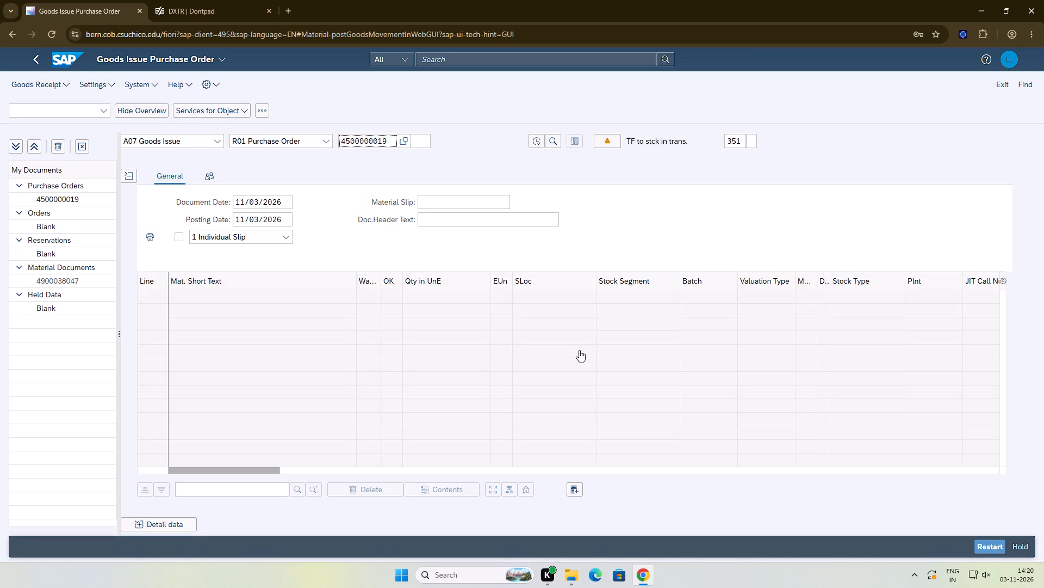
pyautogui.click(59, 274)
pyautogui.click(72, 283)
# Return to the SAP home page and look through the apps on the Warehouse Management Storage Purchasing page.
pyautogui.click(63, 63)
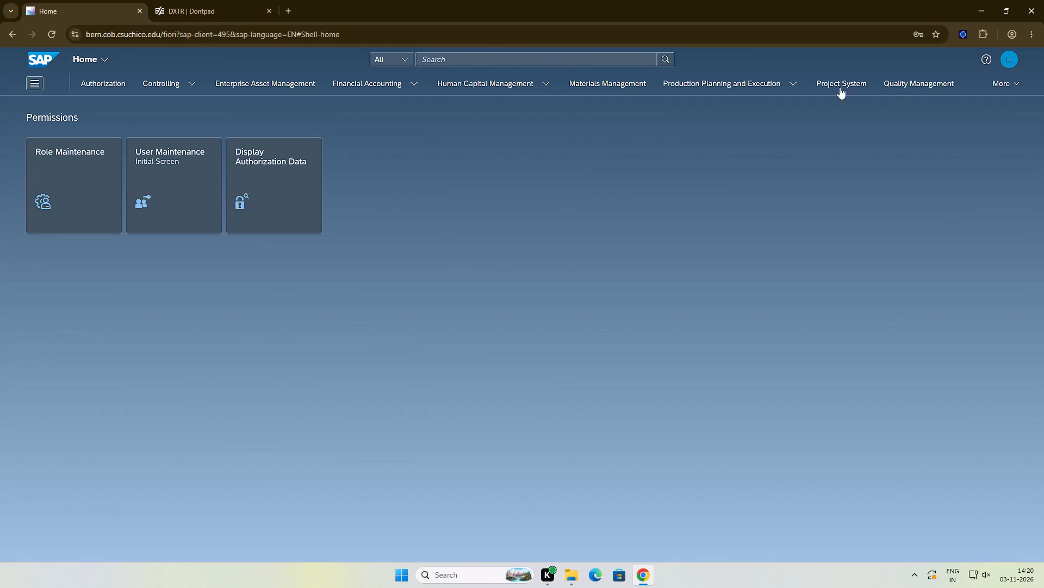
pyautogui.click(1018, 89)
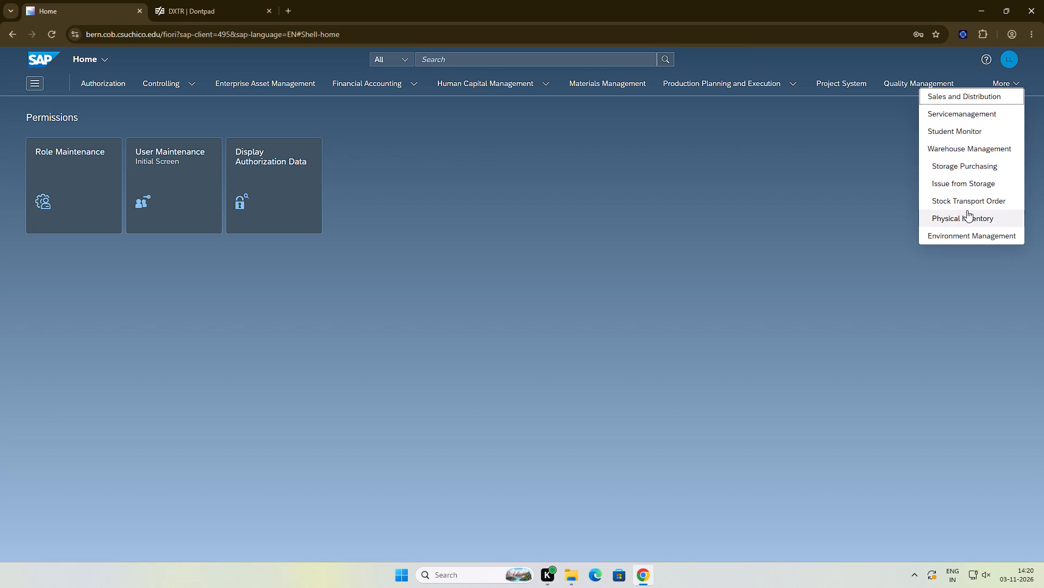
pyautogui.click(966, 148)
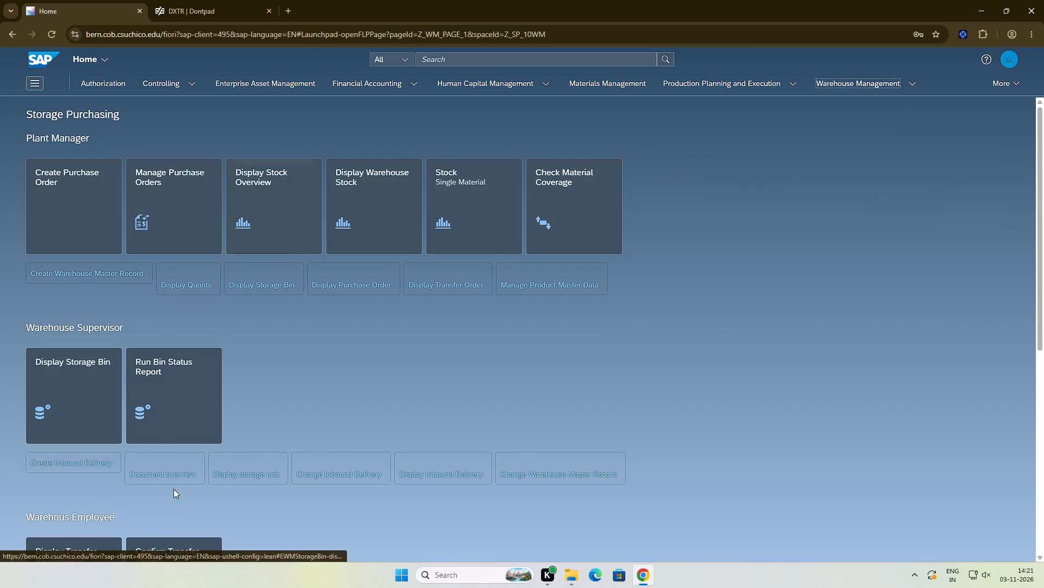
pyautogui.scroll(-7, 173, 505)
pyautogui.scroll(3, 181, 493)
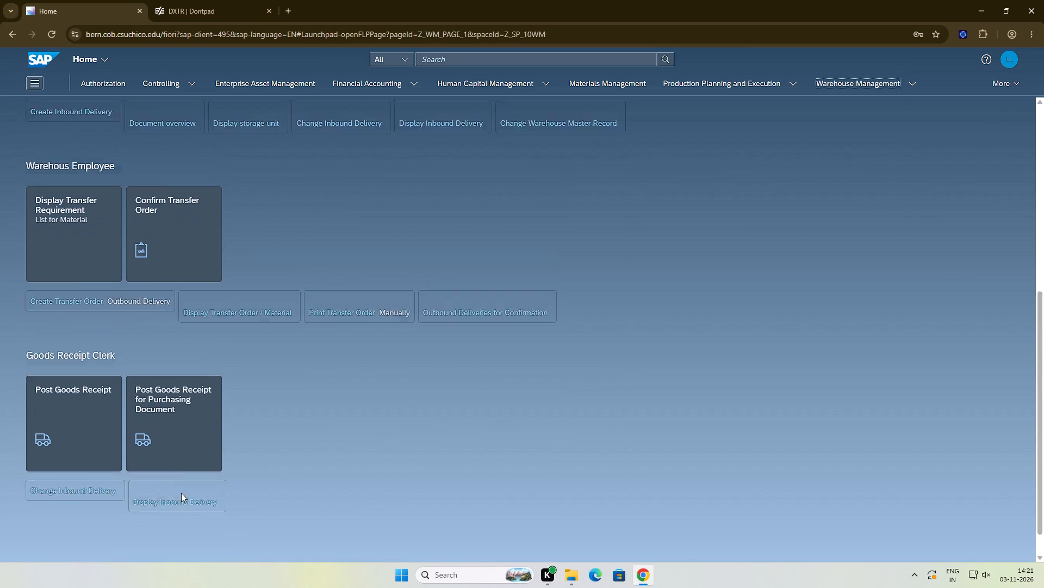
pyautogui.scroll(10, 181, 493)
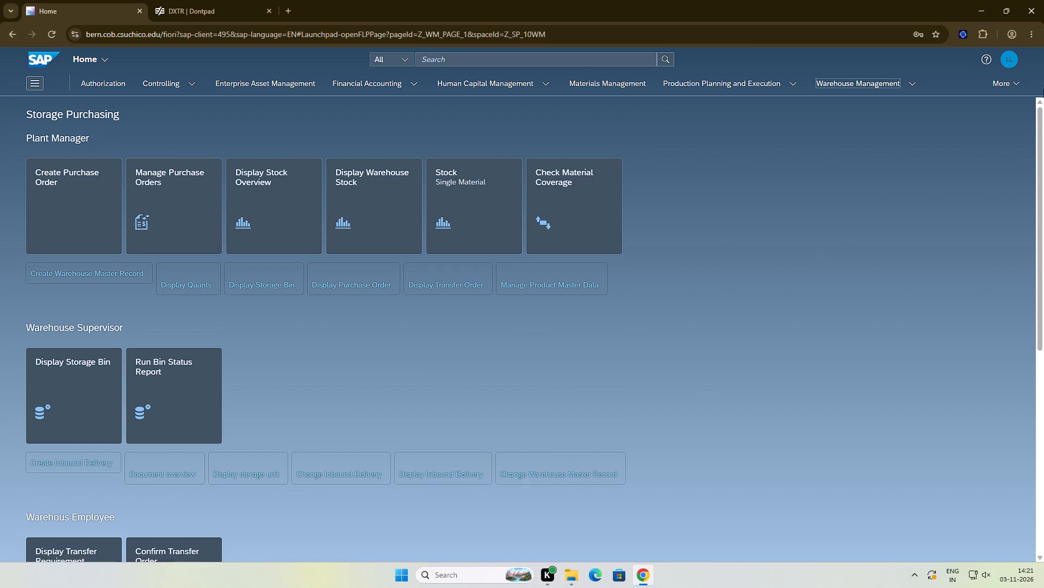
# Go to the Stock Transport Order page and reopen the warehouse employee's Post Goods Movement app.
pyautogui.click(1010, 78)
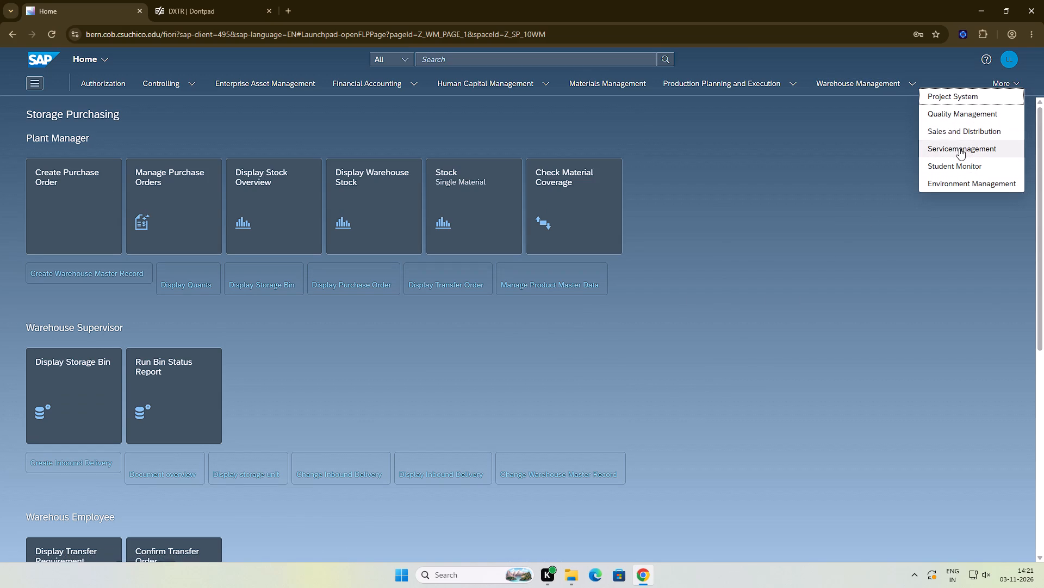
pyautogui.click(959, 148)
pyautogui.click(1015, 80)
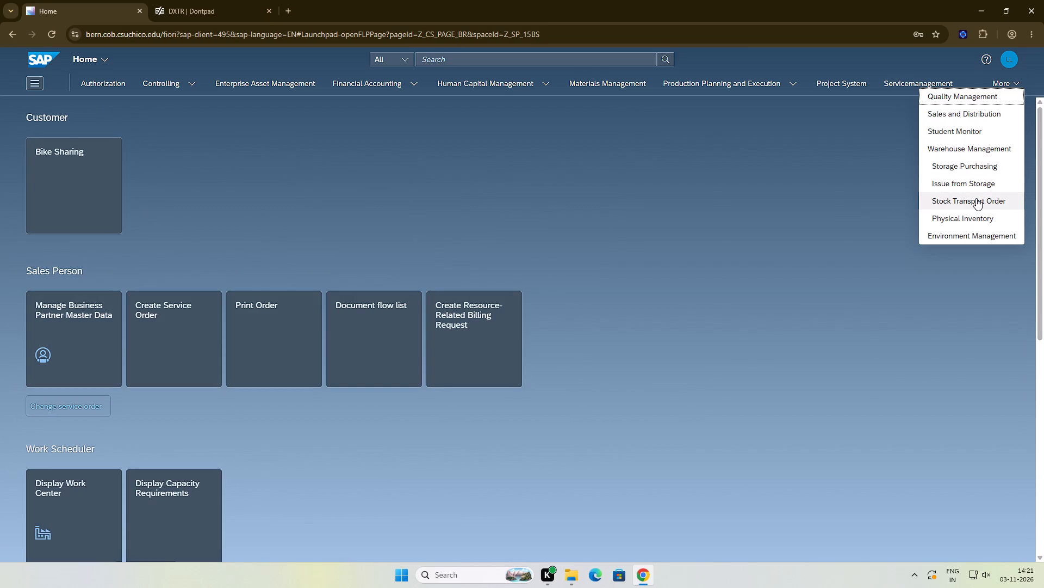
pyautogui.click(973, 199)
pyautogui.click(112, 279)
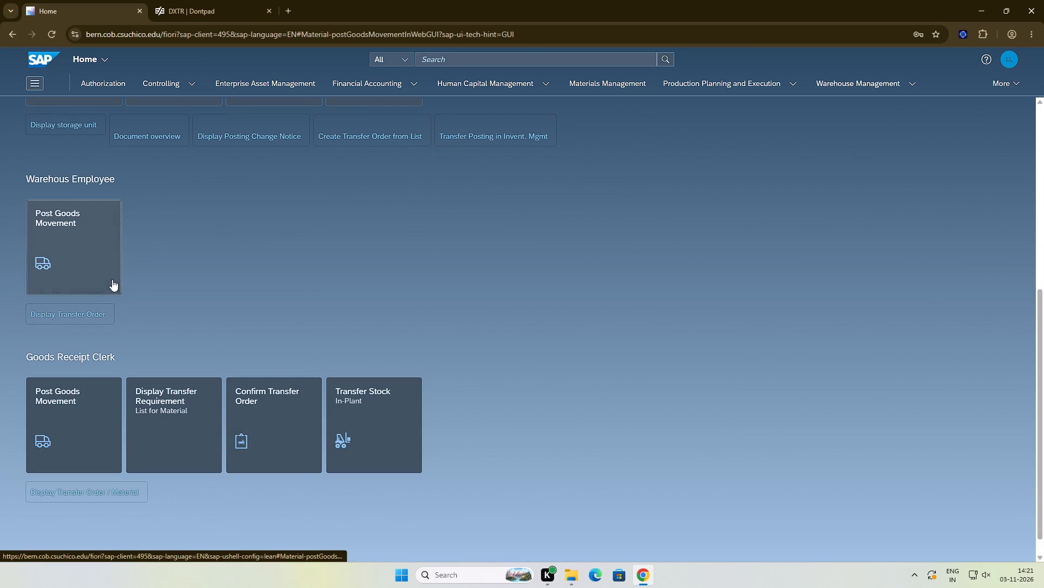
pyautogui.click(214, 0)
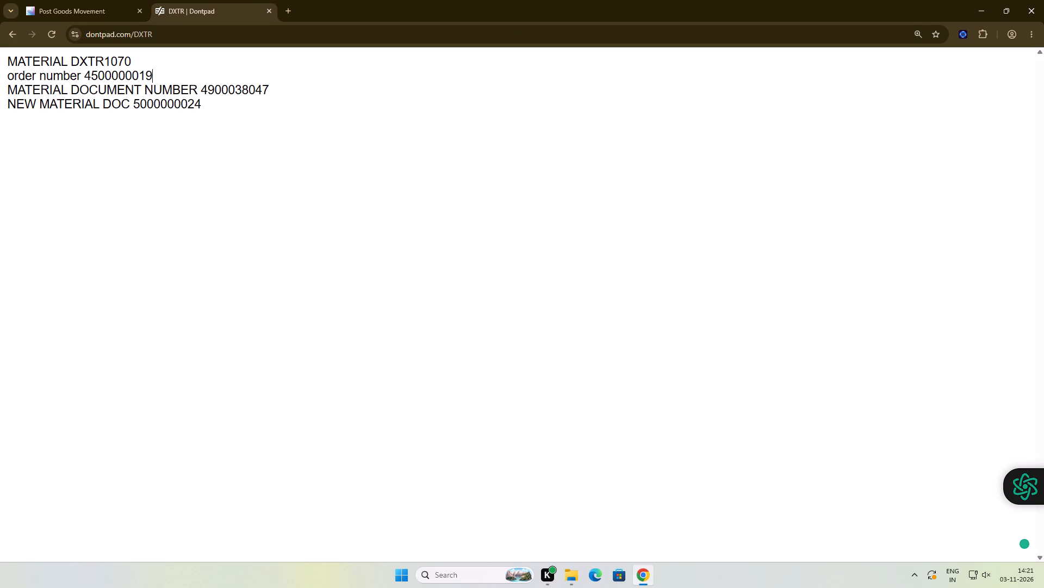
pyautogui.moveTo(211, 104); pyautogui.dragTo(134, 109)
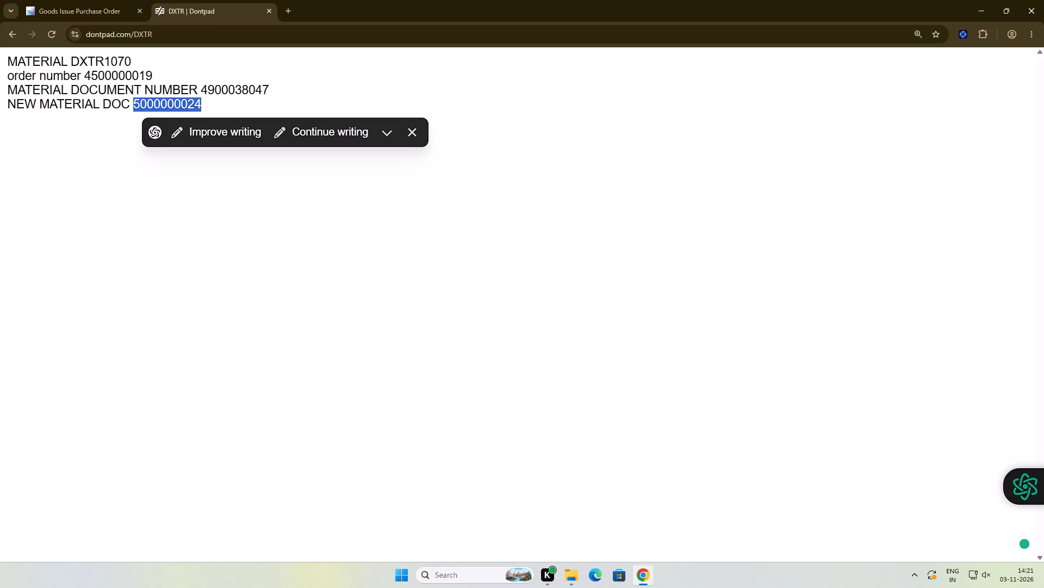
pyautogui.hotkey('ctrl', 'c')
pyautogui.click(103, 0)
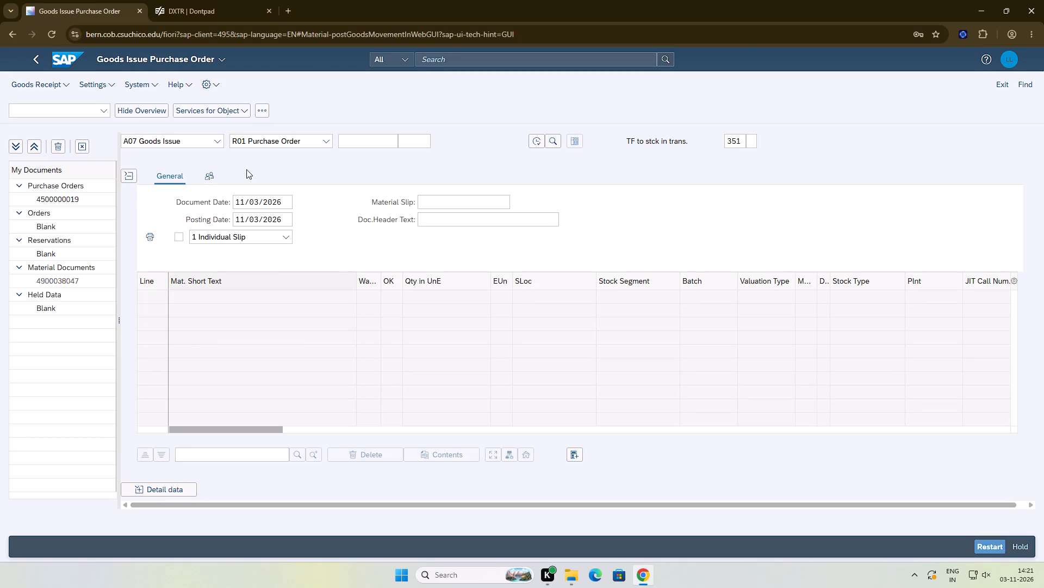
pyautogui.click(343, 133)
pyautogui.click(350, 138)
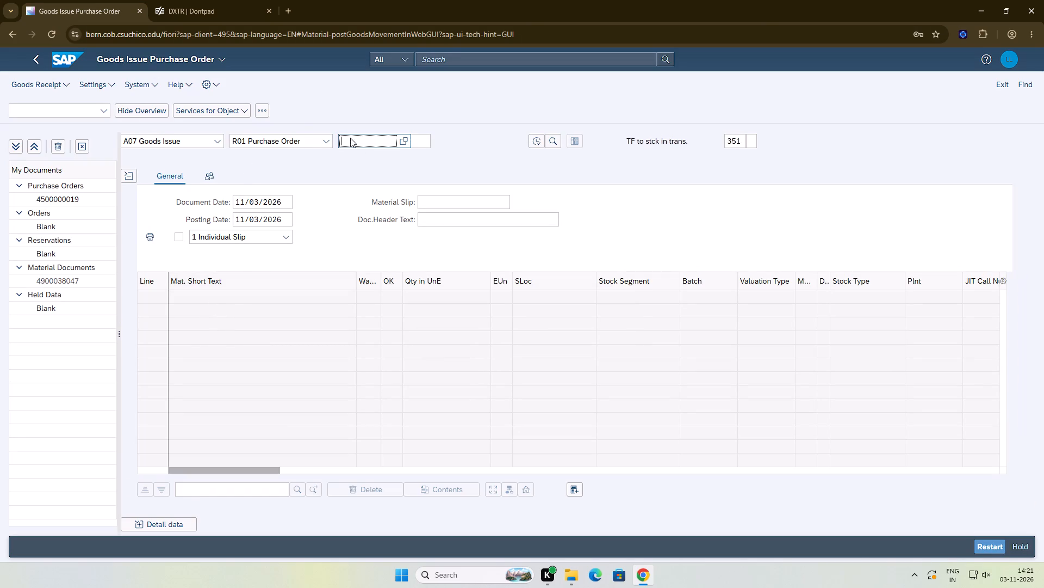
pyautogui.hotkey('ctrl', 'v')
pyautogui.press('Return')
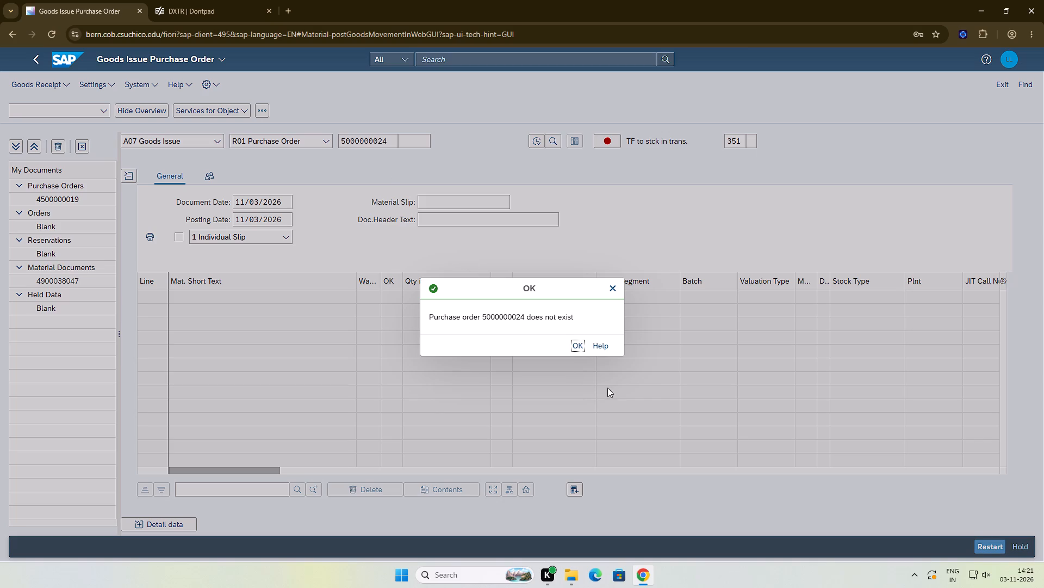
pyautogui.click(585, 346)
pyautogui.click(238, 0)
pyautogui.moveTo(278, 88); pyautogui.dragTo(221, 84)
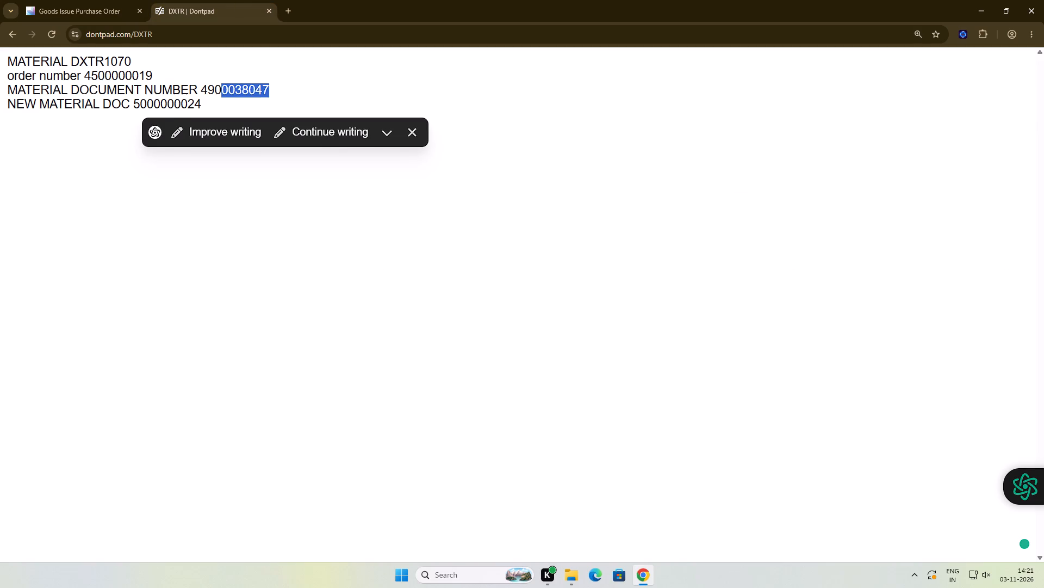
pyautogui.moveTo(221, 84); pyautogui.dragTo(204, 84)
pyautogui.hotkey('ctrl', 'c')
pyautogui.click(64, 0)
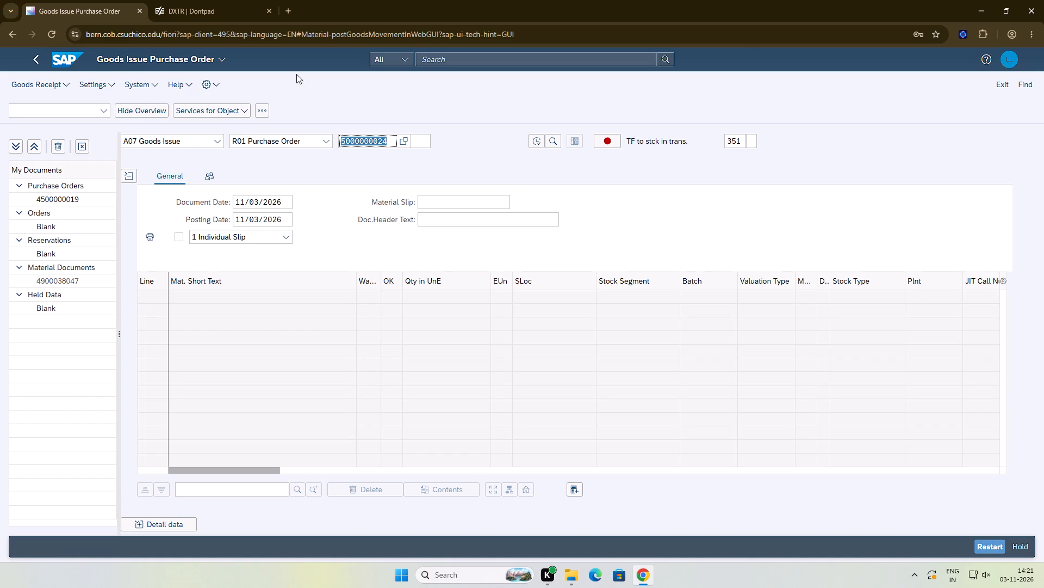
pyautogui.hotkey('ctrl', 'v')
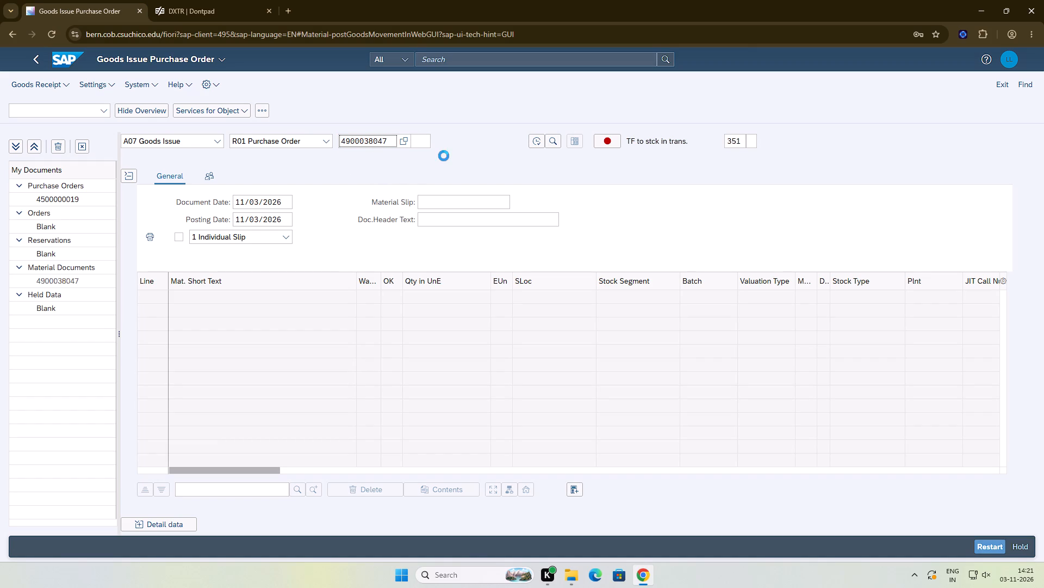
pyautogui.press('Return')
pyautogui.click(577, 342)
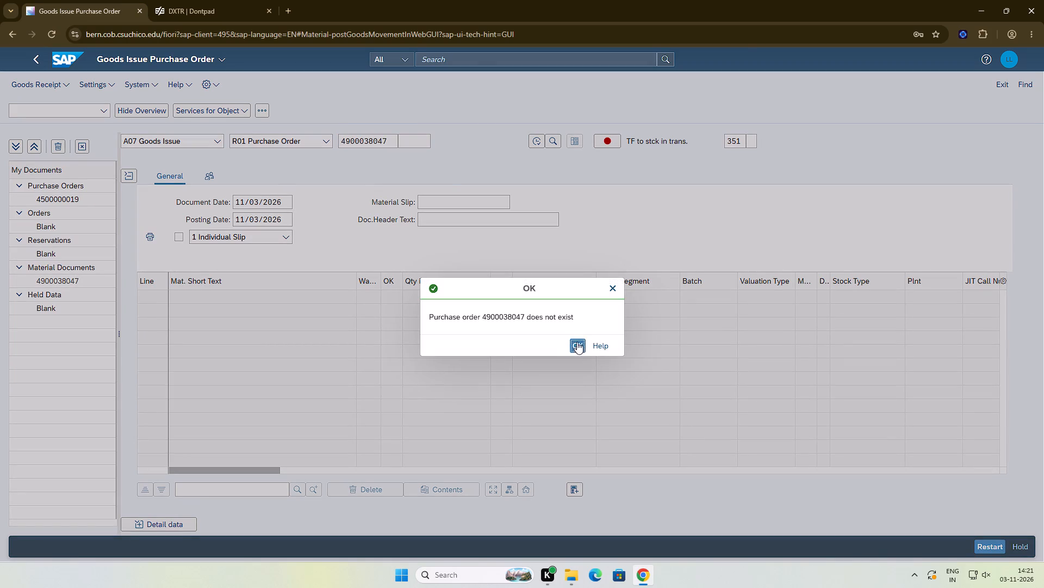
pyautogui.click(244, 3)
pyautogui.moveTo(156, 75); pyautogui.dragTo(111, 74)
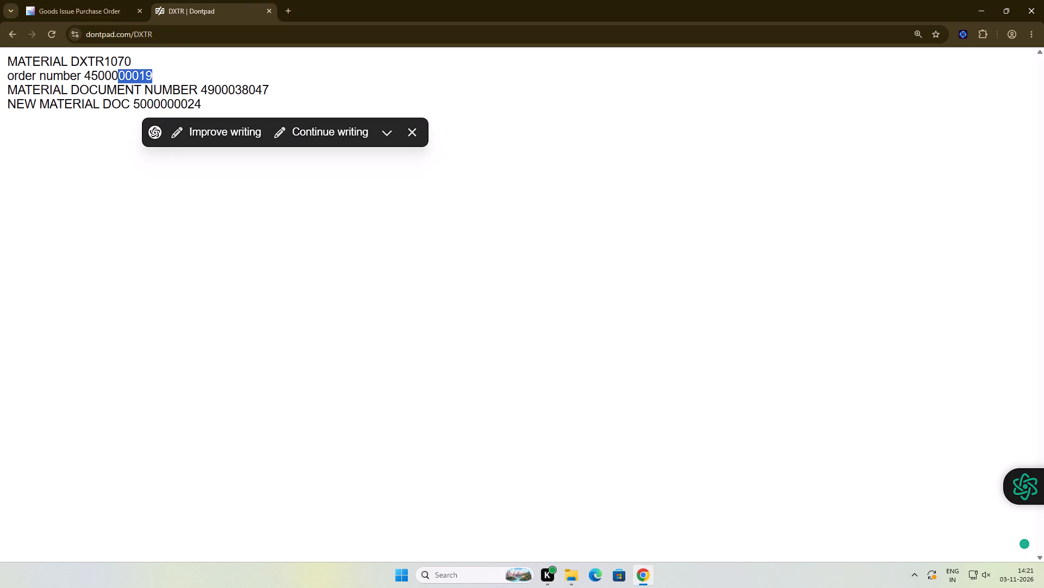
pyautogui.moveTo(111, 74); pyautogui.dragTo(86, 73)
pyautogui.hotkey('ctrl', 'c')
pyautogui.click(126, 0)
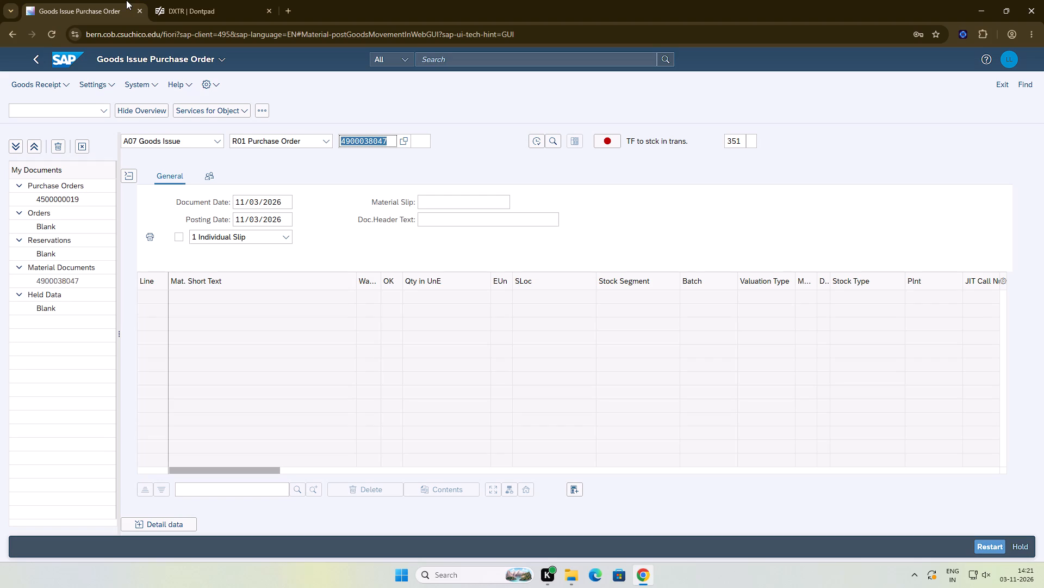
pyautogui.click(391, 137)
pyautogui.moveTo(391, 137); pyautogui.dragTo(172, 117)
pyautogui.hotkey('ctrl', 'v')
pyautogui.press('Return')
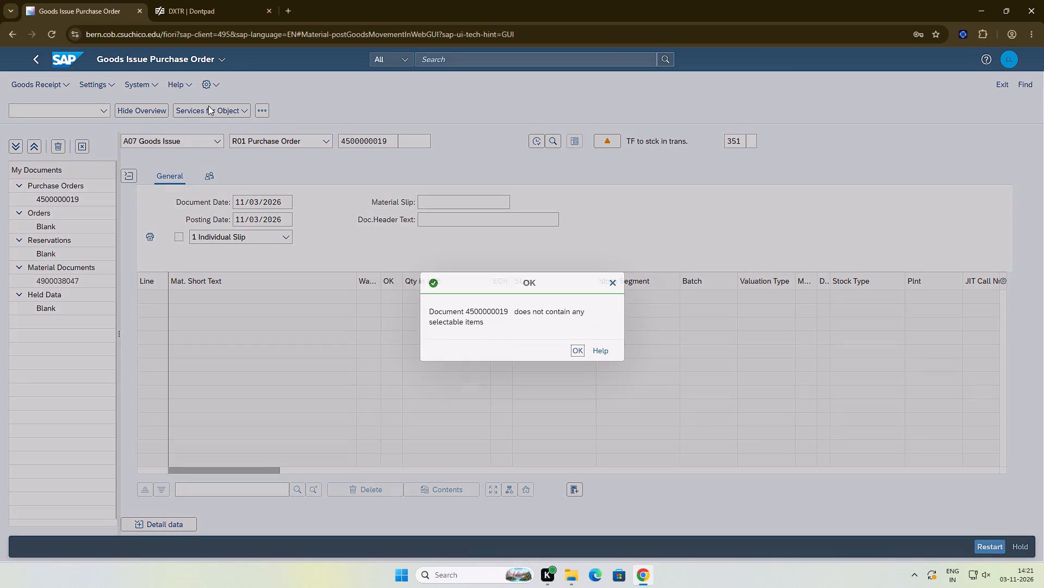
pyautogui.click(603, 348)
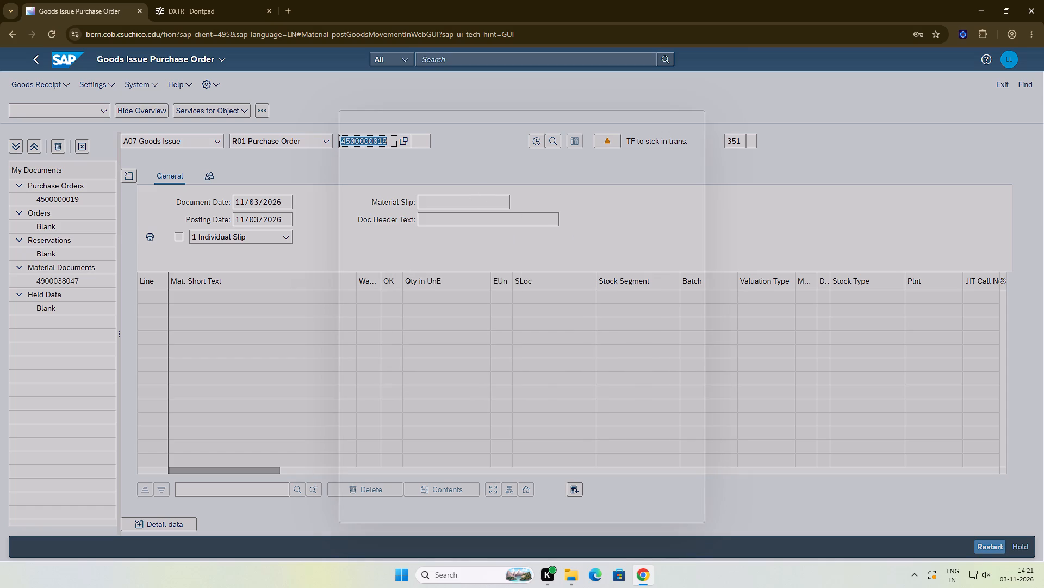
# Read the help's possible reasons and procedure for the order that cannot be adopted, and close it.
pyautogui.scroll(-2, 438, 266)
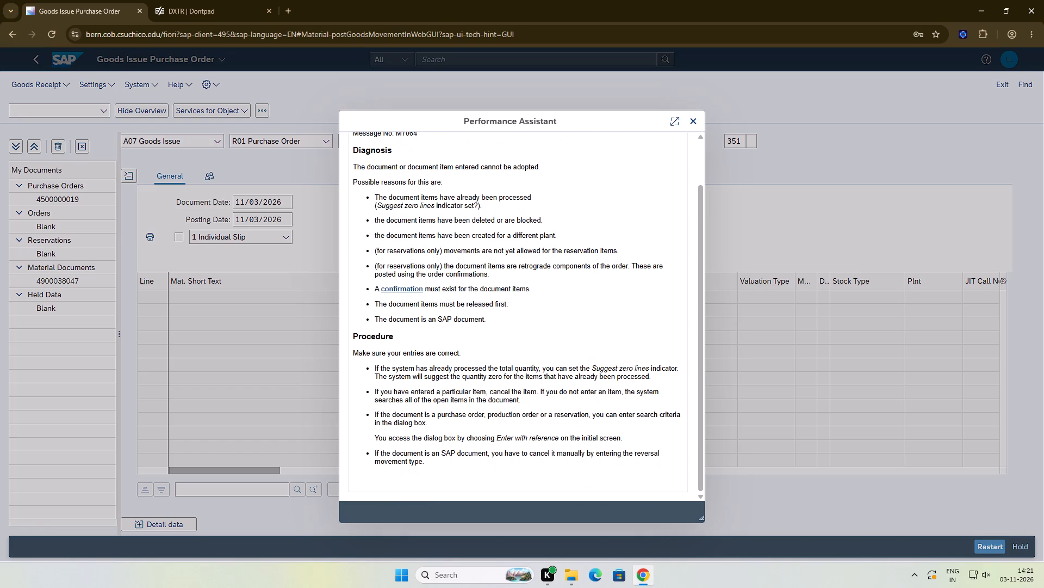
pyautogui.scroll(-3, 437, 266)
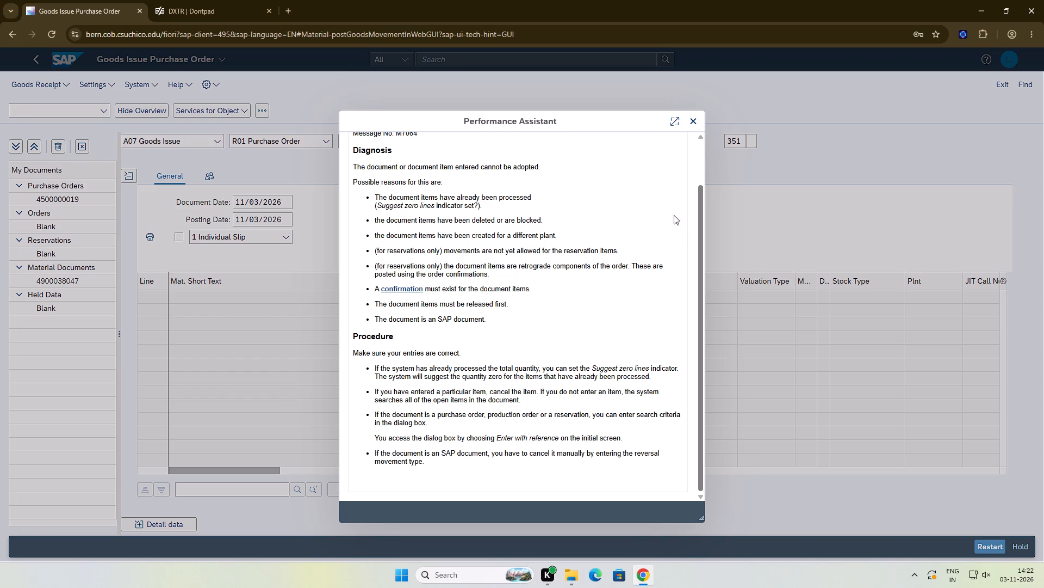
pyautogui.click(693, 125)
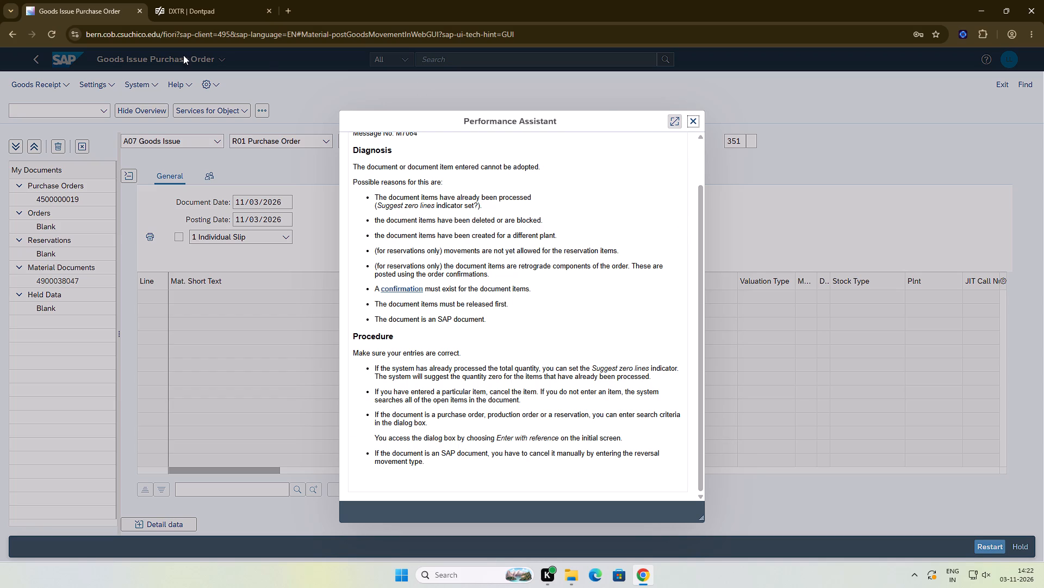
pyautogui.click(689, 124)
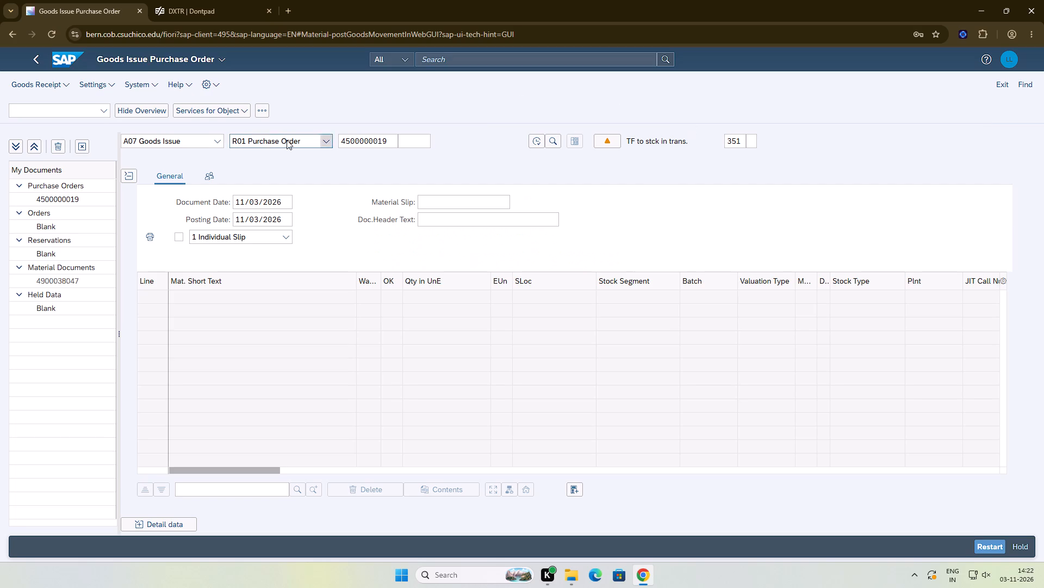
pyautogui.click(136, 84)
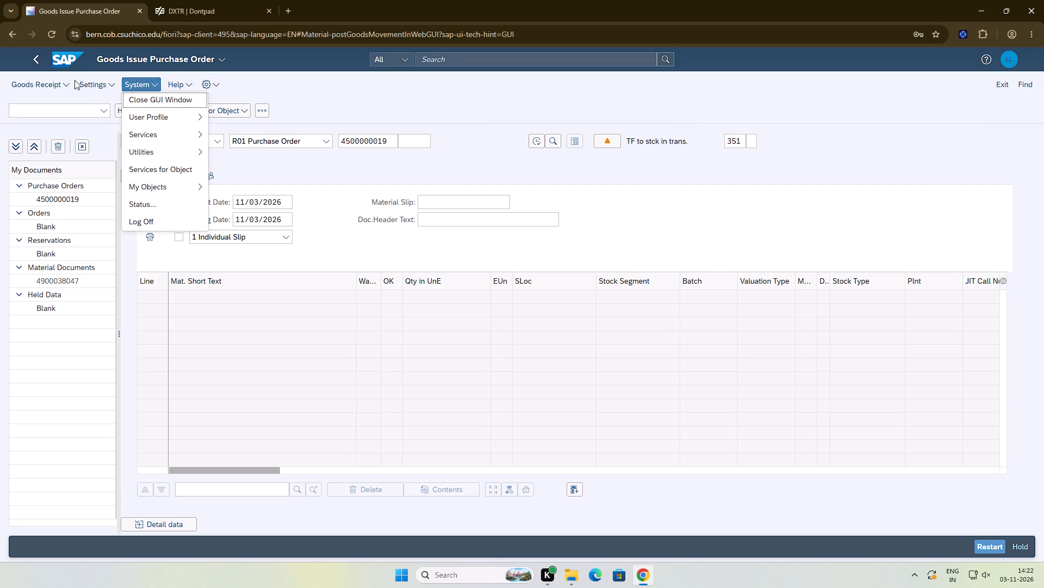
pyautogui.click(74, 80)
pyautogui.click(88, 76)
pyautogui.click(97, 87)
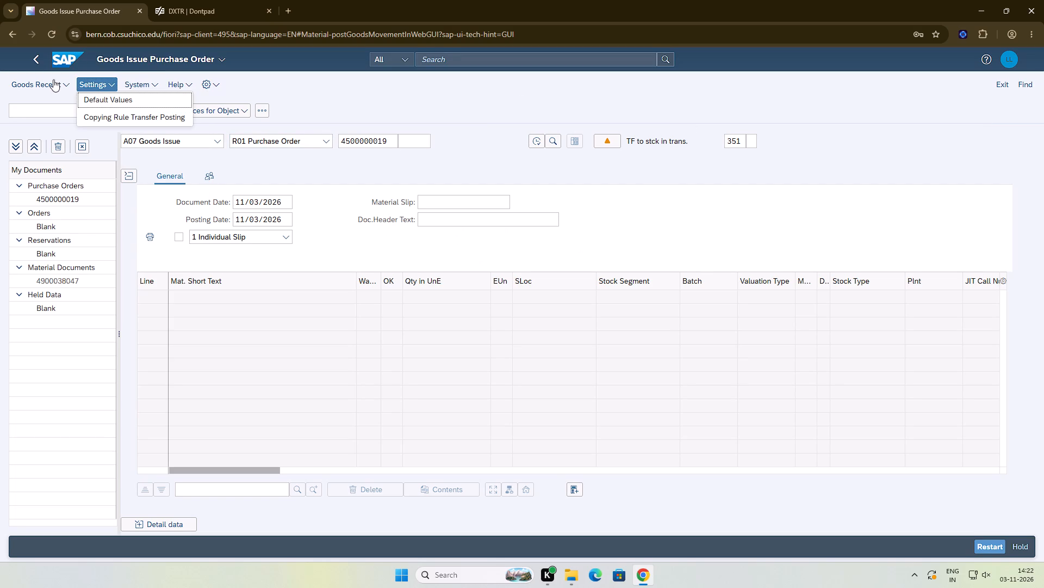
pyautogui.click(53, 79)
# Leave the goods issue and open the plant manager's Create Purchase Order app in Warehouse Management.
pyautogui.click(70, 50)
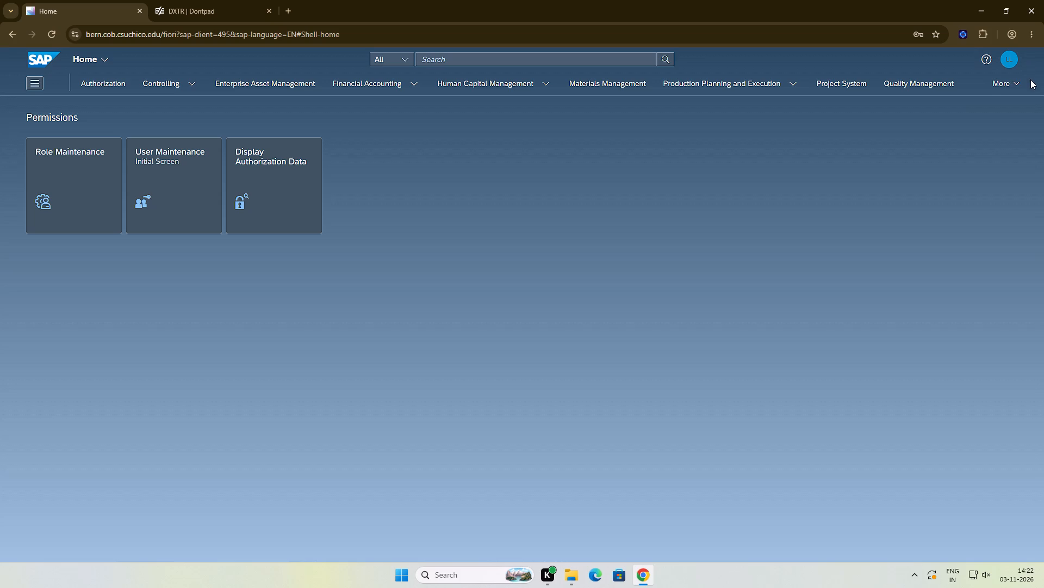
pyautogui.click(1017, 81)
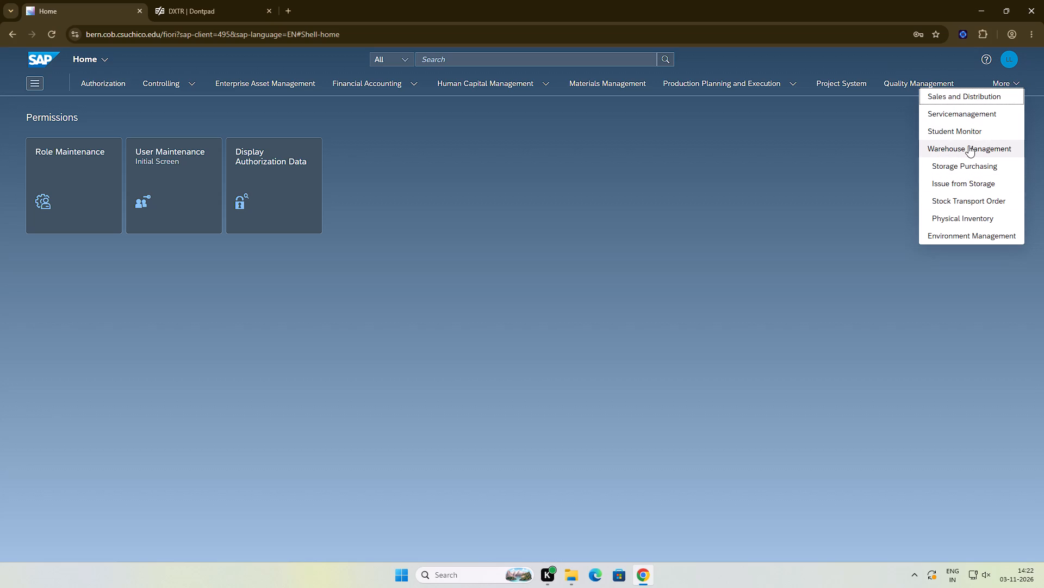
pyautogui.click(974, 142)
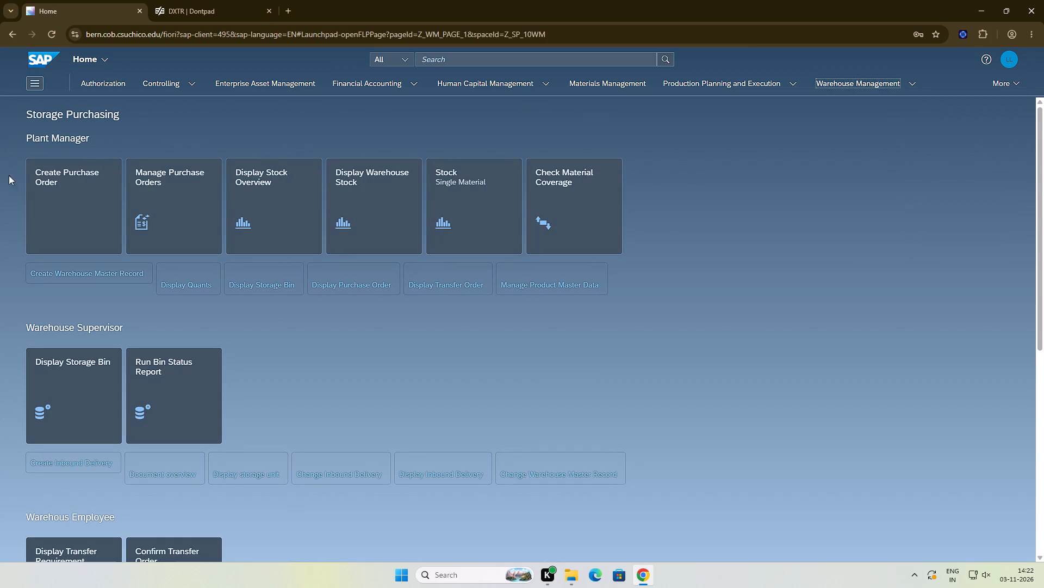
pyautogui.click(92, 204)
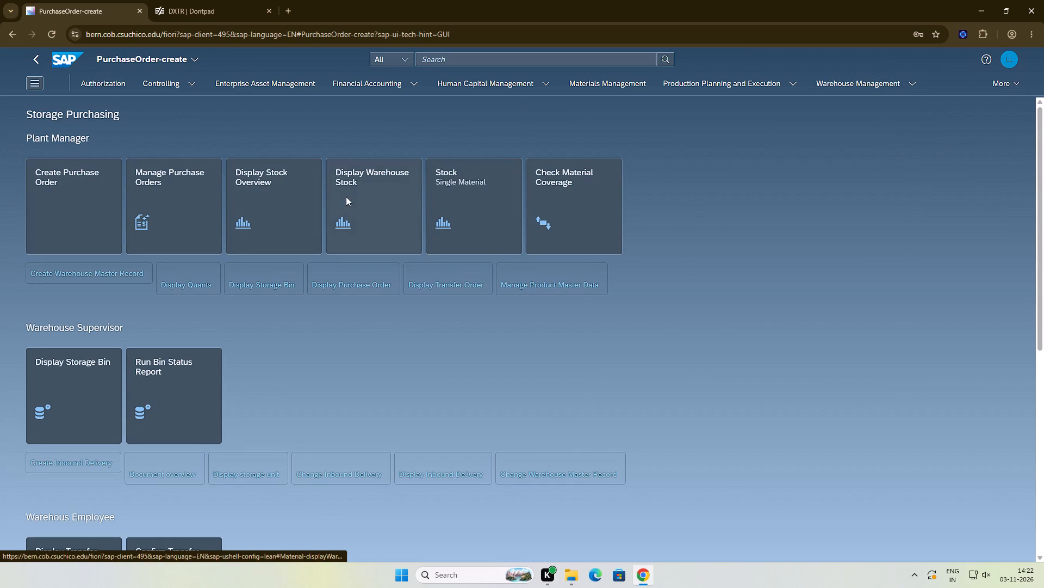
# Set the new purchase order's type to UB Stock Transp. Order and dismiss the error.
pyautogui.click(321, 139)
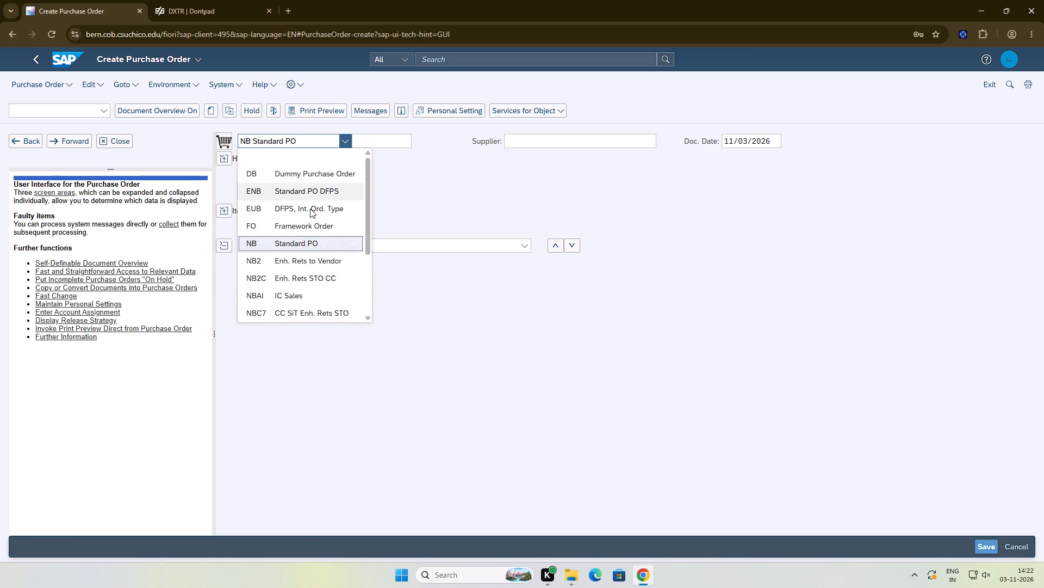
pyautogui.scroll(-4, 291, 310)
pyautogui.click(316, 296)
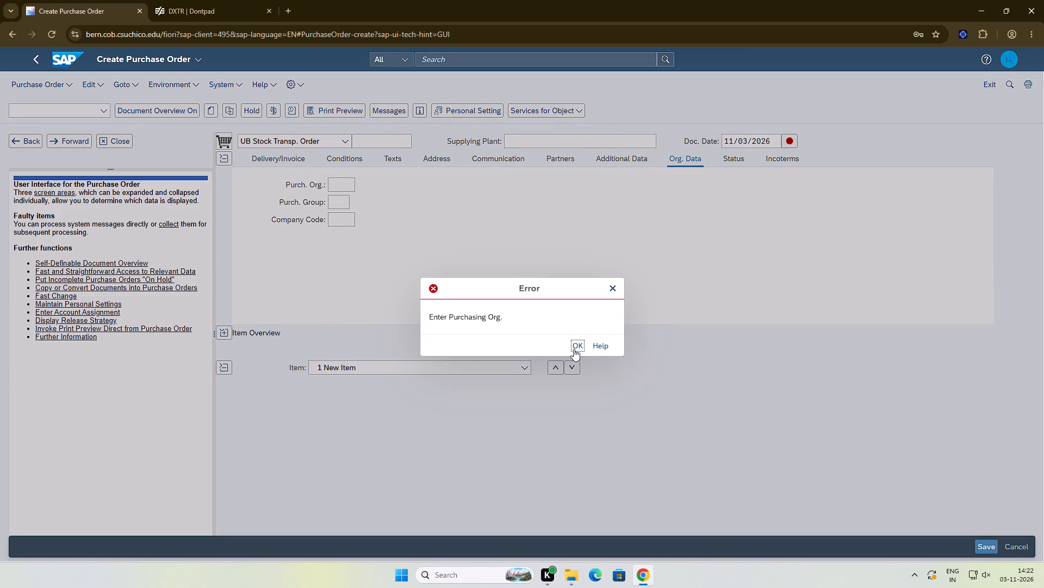
pyautogui.click(580, 345)
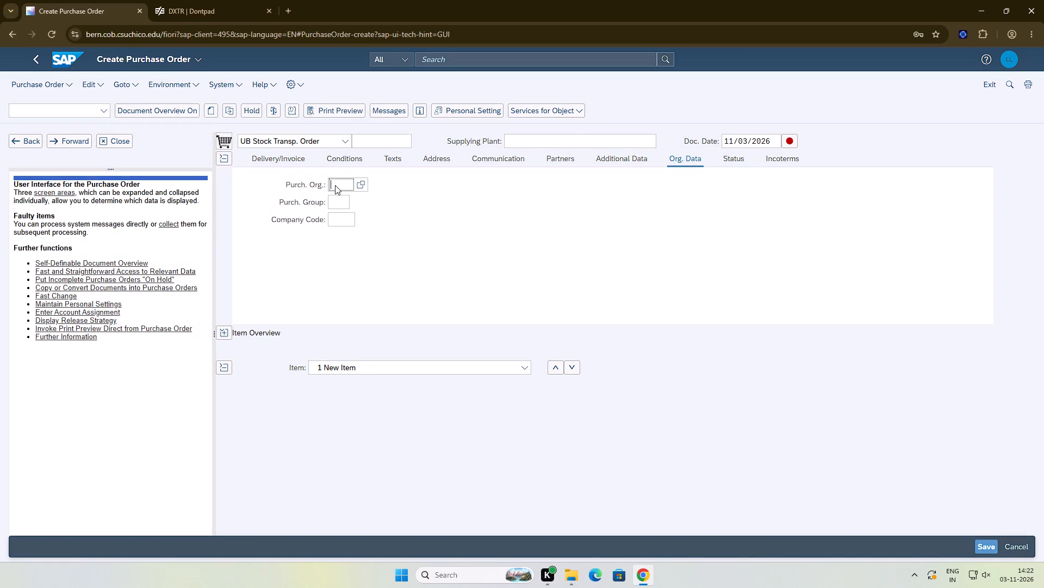
# Fill in the organizational data with purchasing organization US00, purchasing group N00 and company code US00.
pyautogui.click(363, 185)
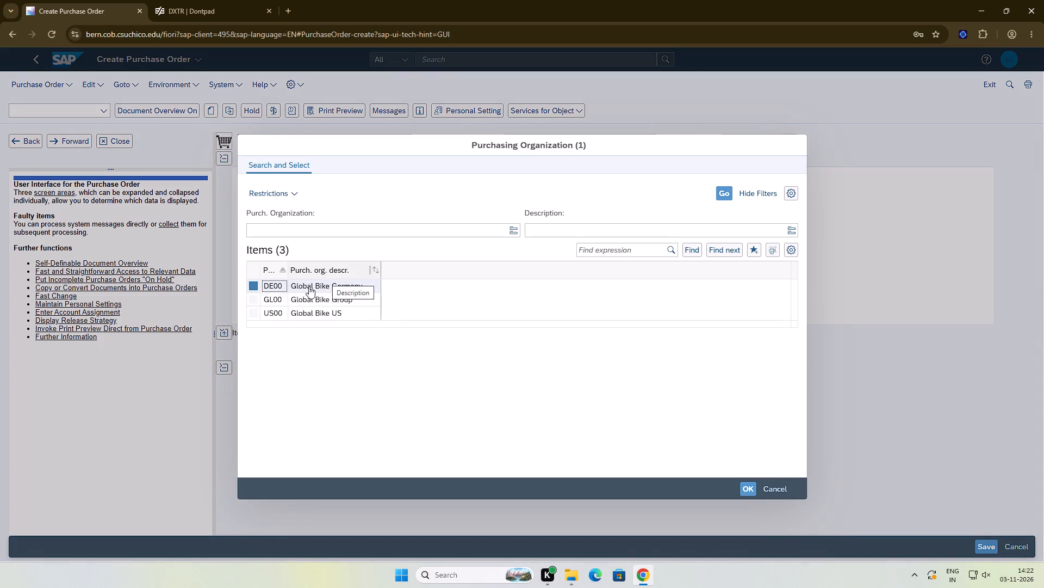
pyautogui.click(307, 313)
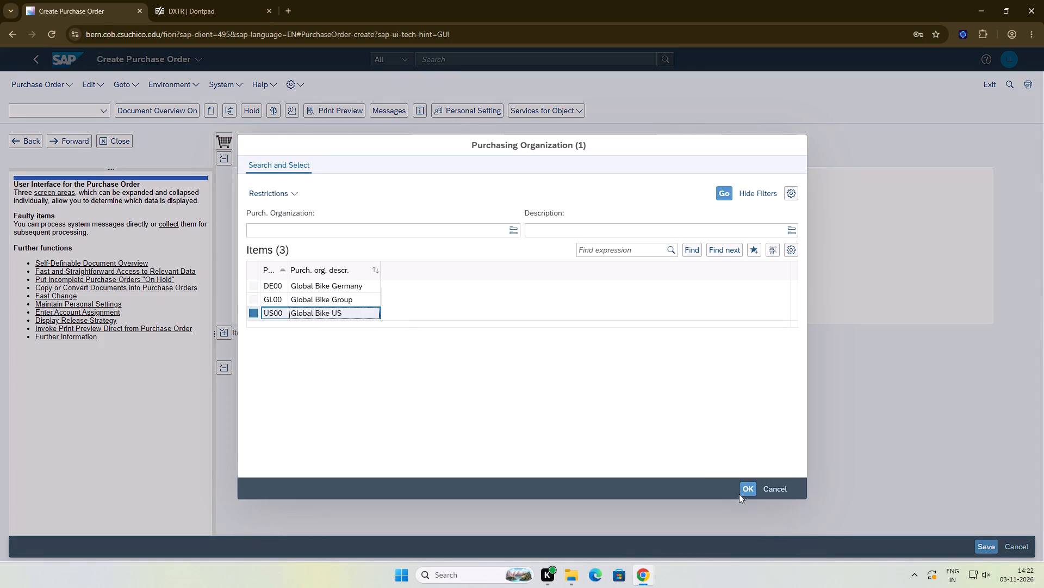
pyautogui.click(748, 488)
pyautogui.click(338, 198)
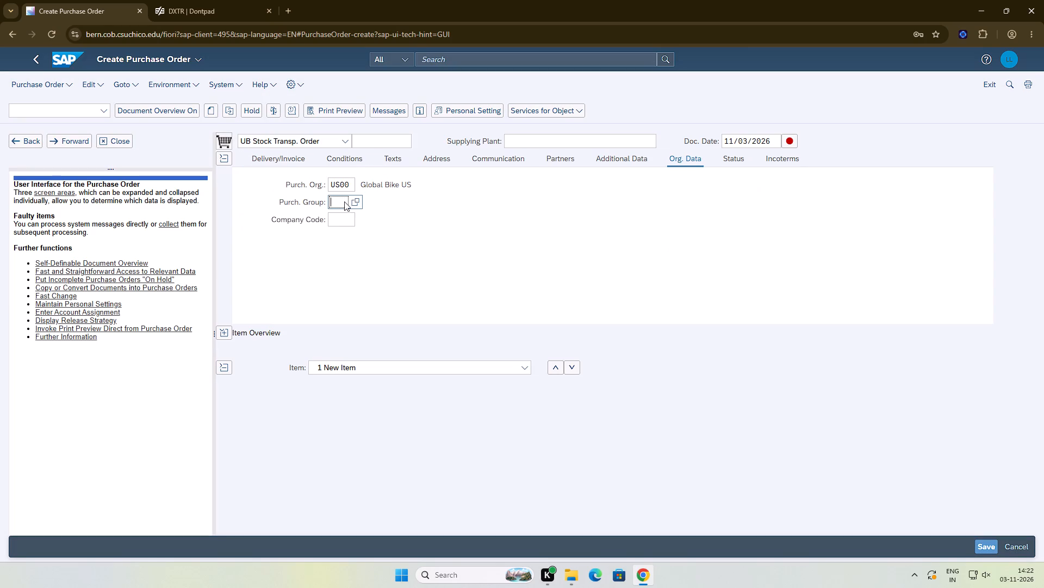
pyautogui.click(359, 200)
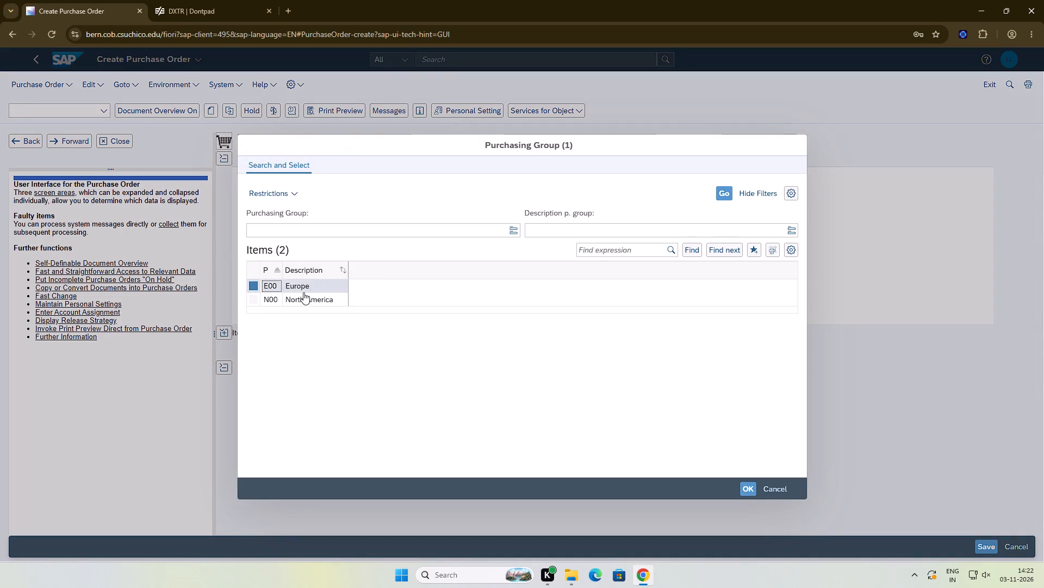
pyautogui.click(303, 292)
pyautogui.click(306, 298)
pyautogui.click(742, 489)
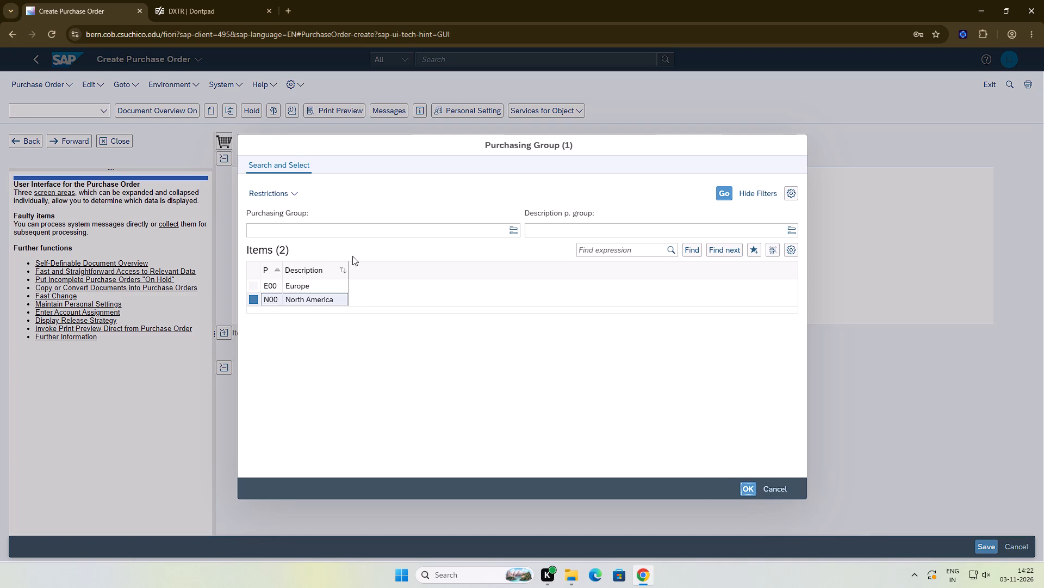
pyautogui.click(344, 211)
pyautogui.click(346, 222)
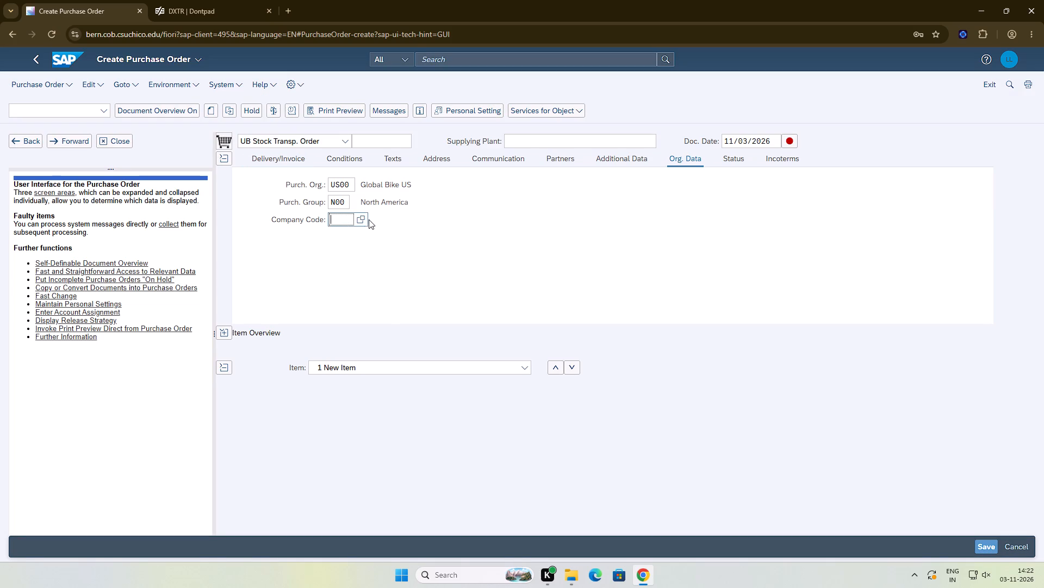
pyautogui.click(366, 219)
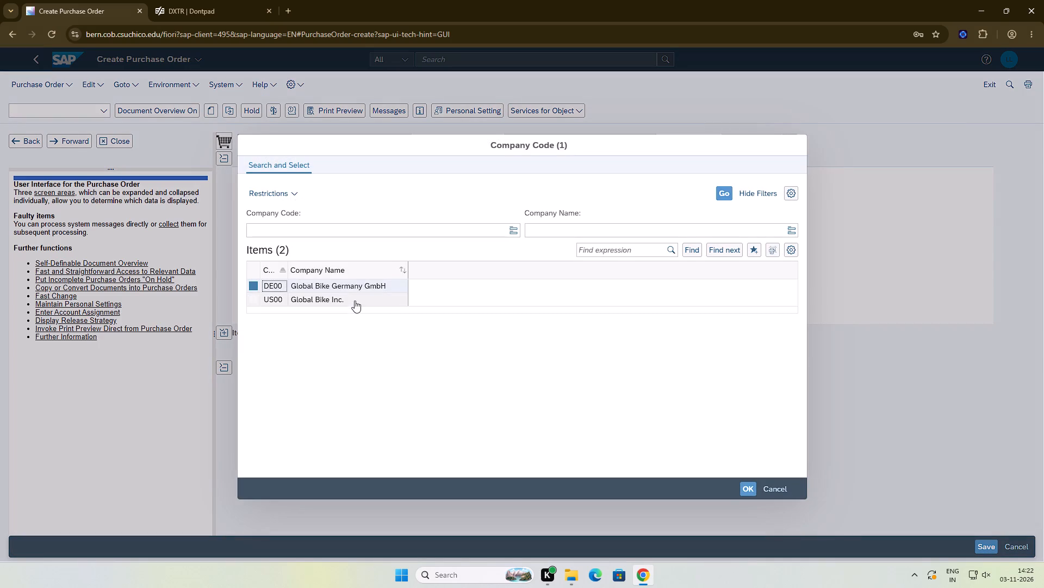
pyautogui.click(355, 301)
pyautogui.click(740, 491)
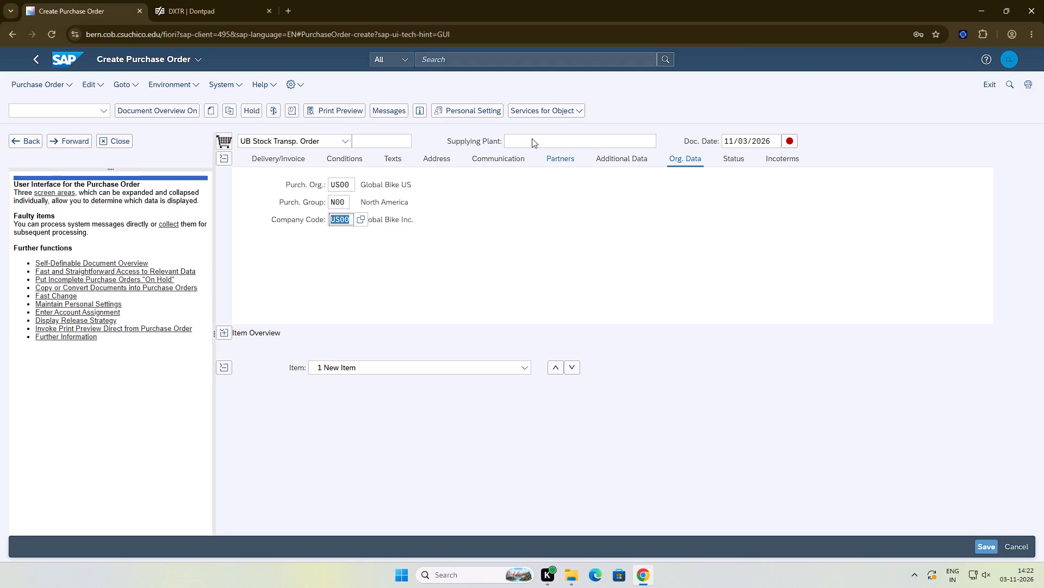
# Choose DL00, Plant Dallas, as the order's supplying plant.
pyautogui.click(549, 145)
pyautogui.click(660, 141)
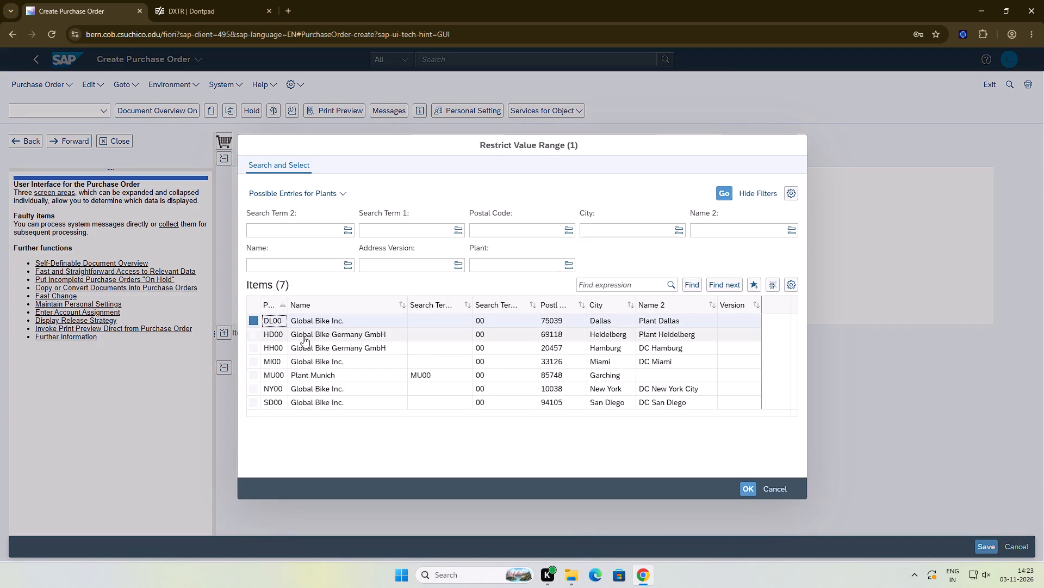
pyautogui.click(343, 326)
pyautogui.click(749, 487)
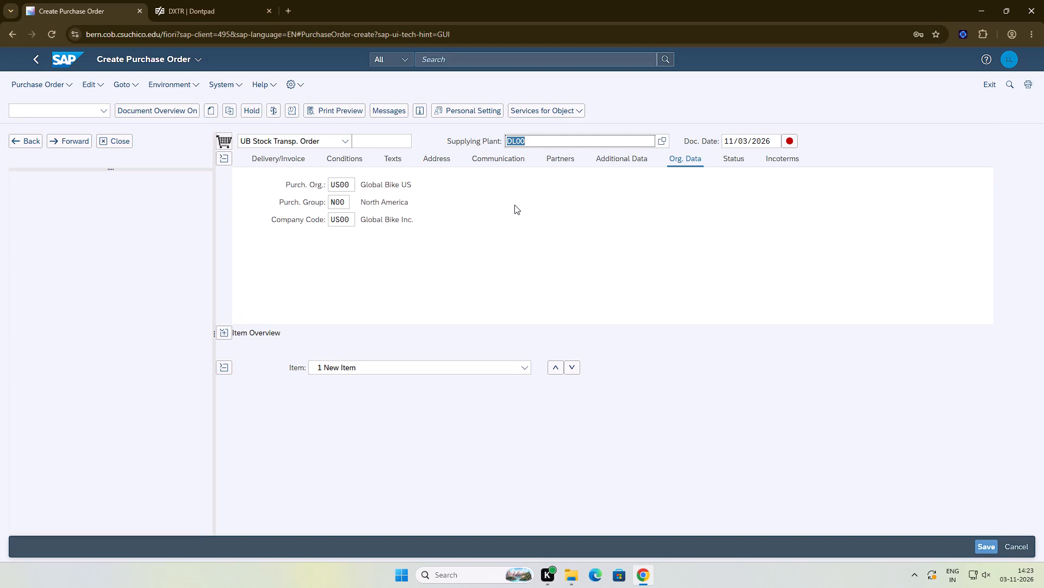
# Expand the item overview and enter material DXTR1070 in the first item line, dismissing the error.
pyautogui.scroll(-2, 514, 205)
pyautogui.click(226, 333)
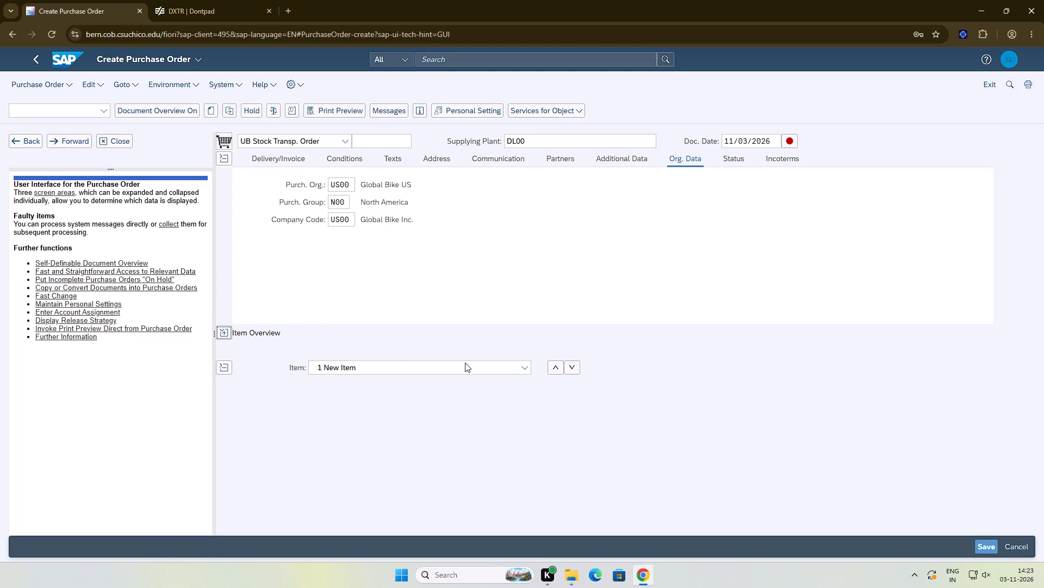
pyautogui.click(358, 375)
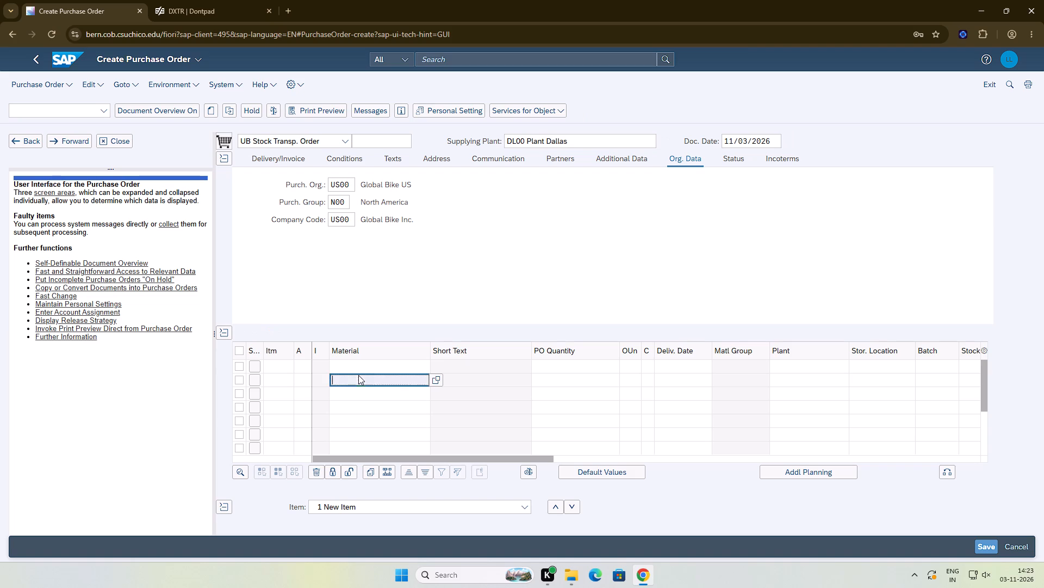
pyautogui.click(366, 370)
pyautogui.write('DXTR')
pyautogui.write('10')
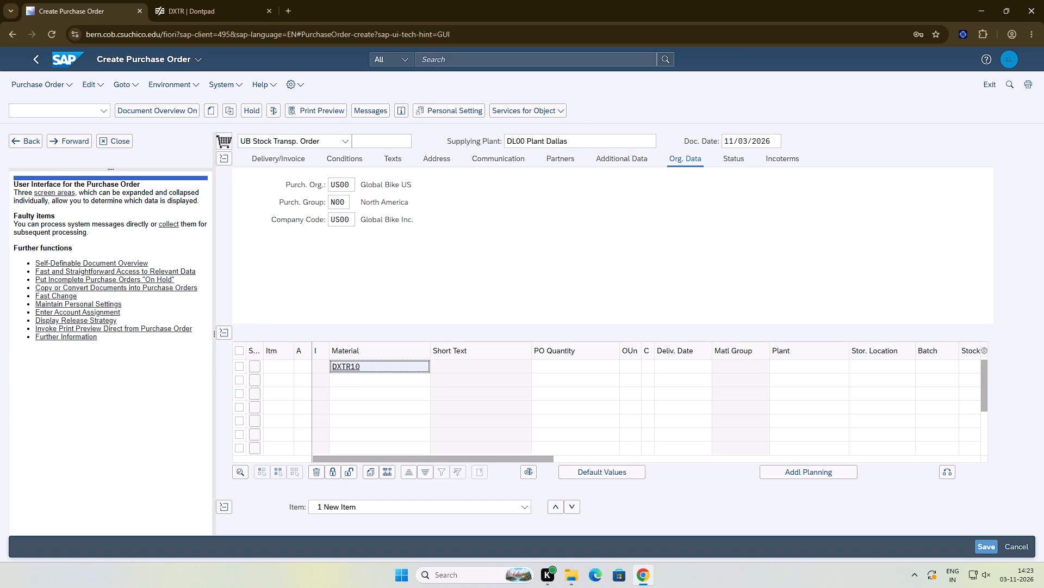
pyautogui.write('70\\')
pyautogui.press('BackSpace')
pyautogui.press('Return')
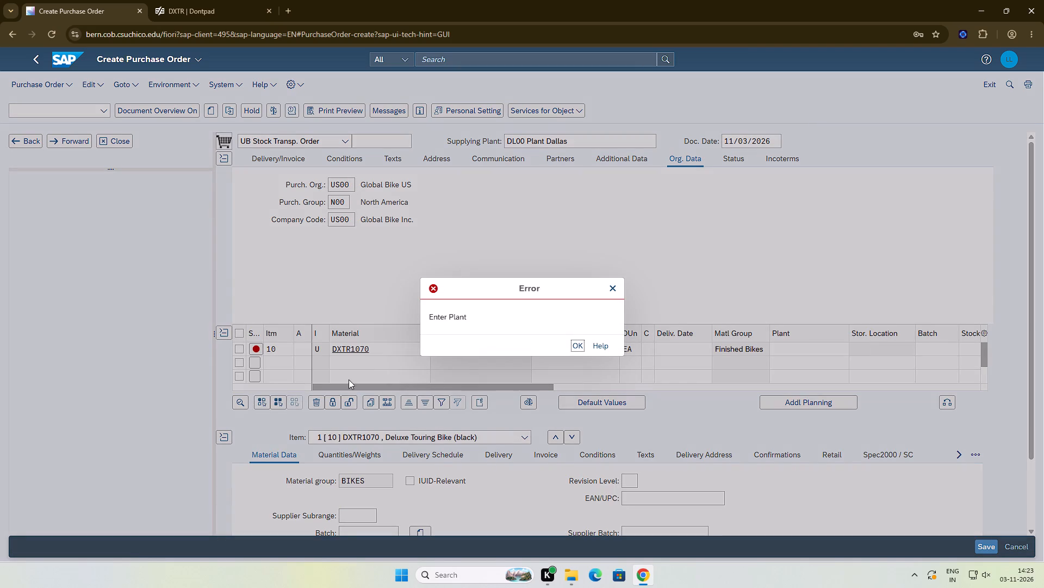
pyautogui.click(582, 348)
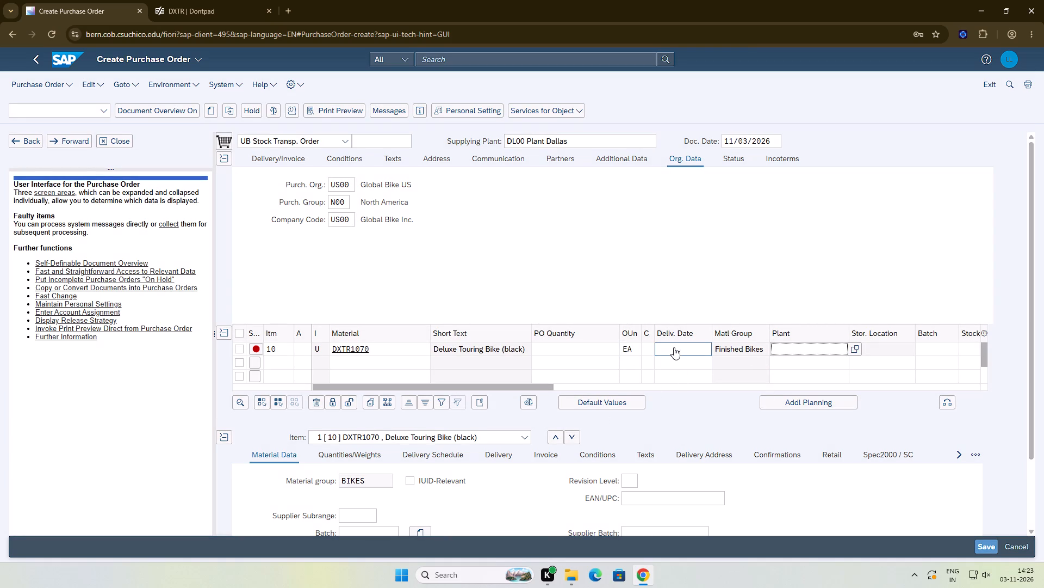
# Set the PO quantity of the DXTR1070 item to 10.
pyautogui.click(602, 349)
pyautogui.write('10')
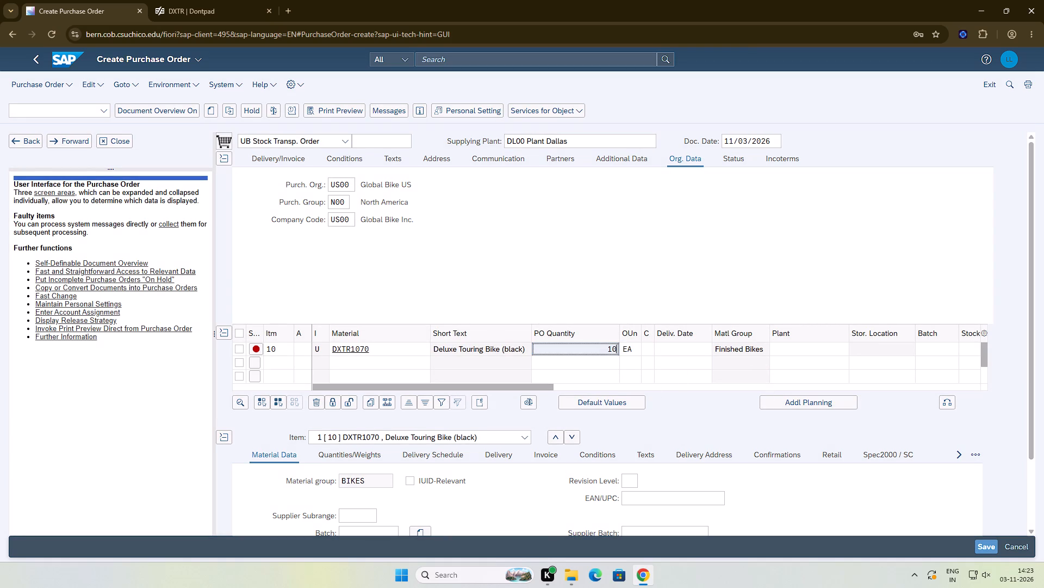
pyautogui.press('Return')
pyautogui.click(571, 345)
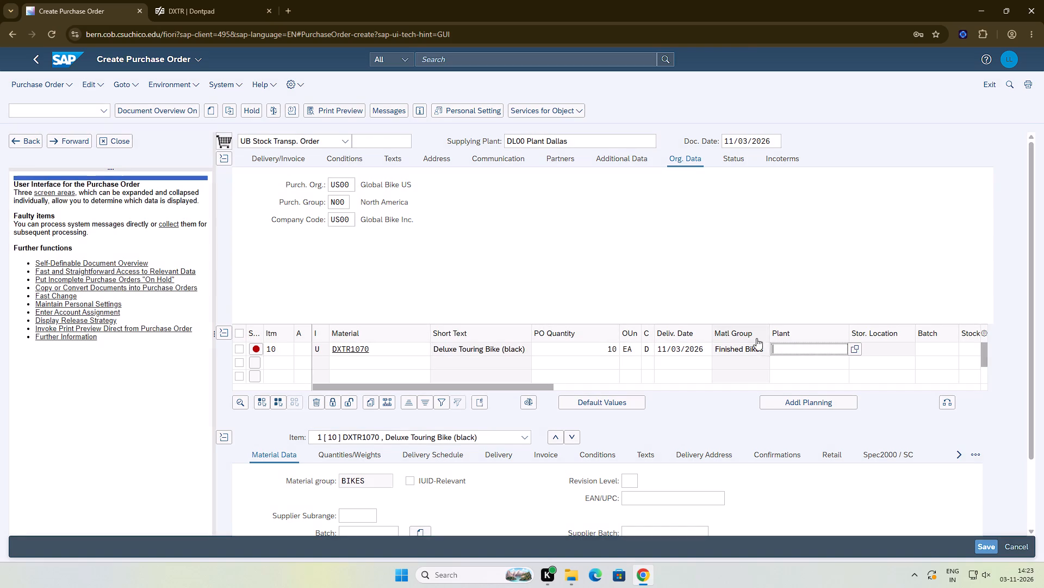
# Choose plant DL00 (Dallas) as the DXTR1070 item's plant.
pyautogui.click(861, 349)
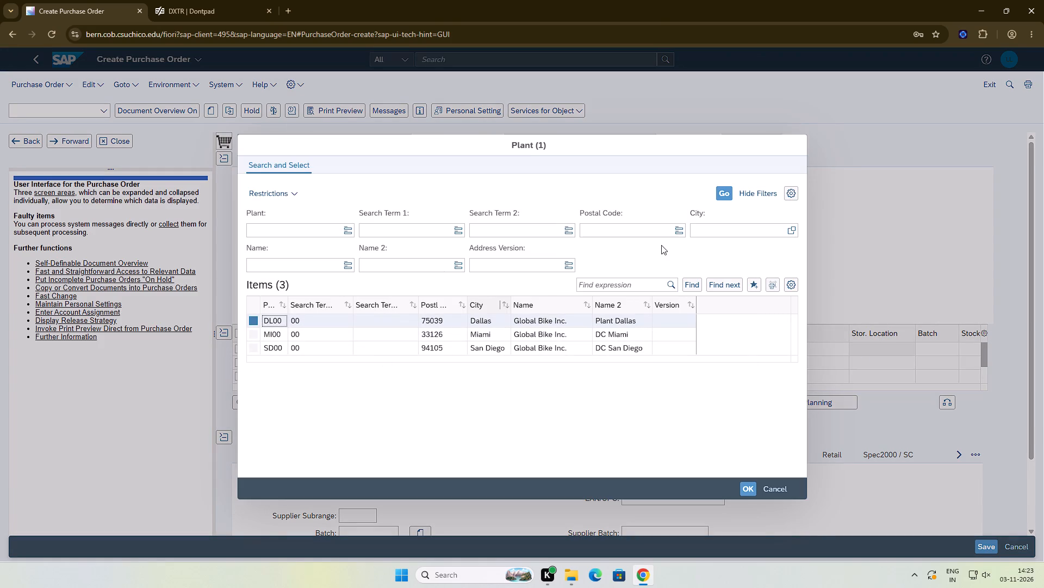
pyautogui.click(326, 325)
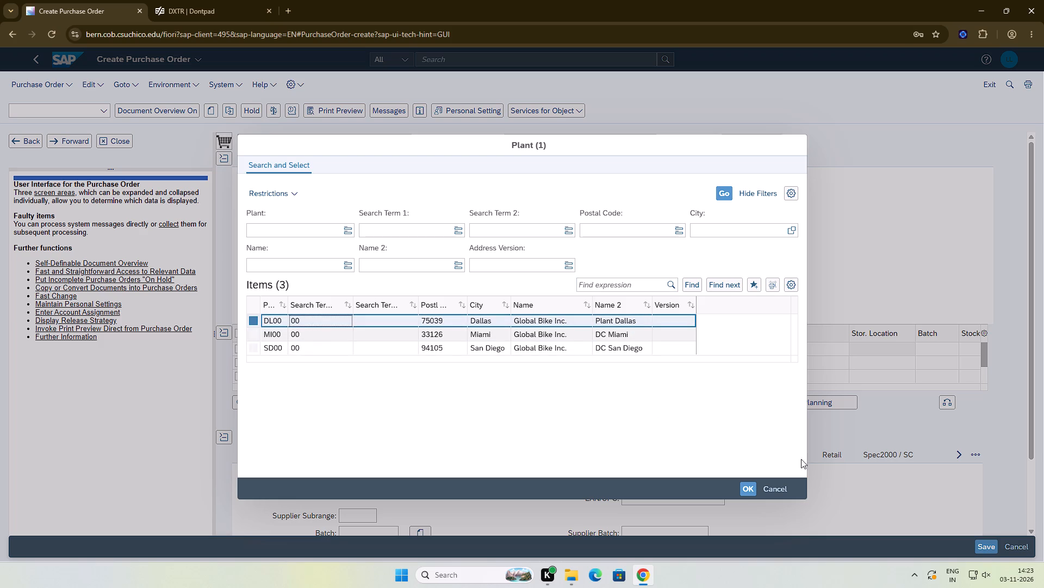
pyautogui.click(758, 491)
pyautogui.click(749, 491)
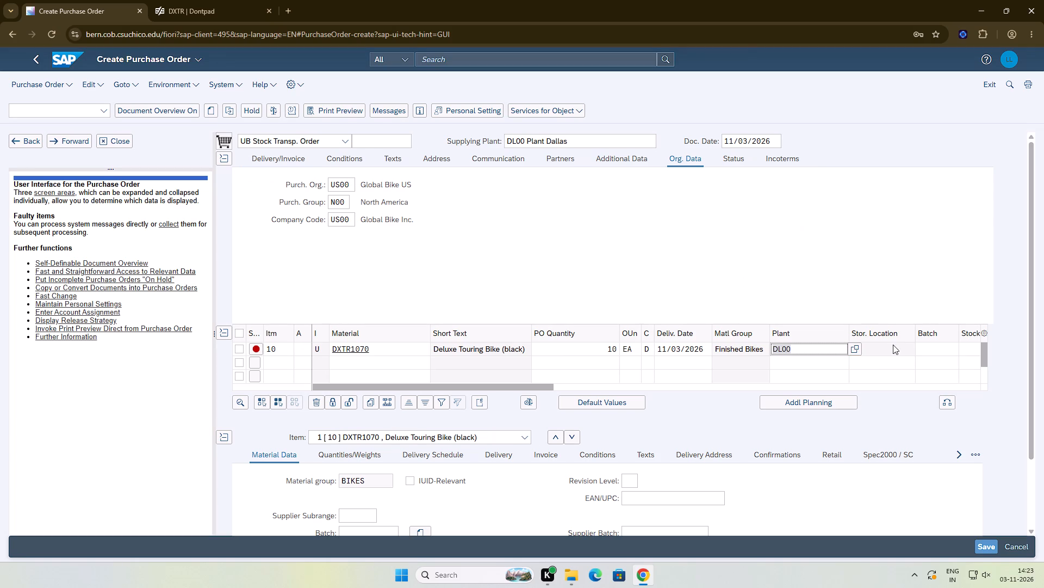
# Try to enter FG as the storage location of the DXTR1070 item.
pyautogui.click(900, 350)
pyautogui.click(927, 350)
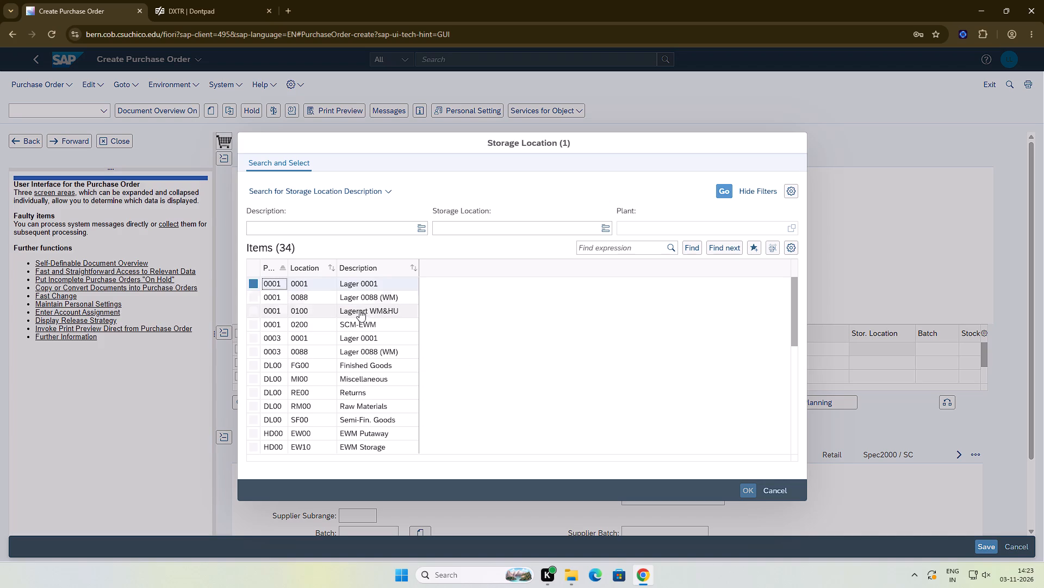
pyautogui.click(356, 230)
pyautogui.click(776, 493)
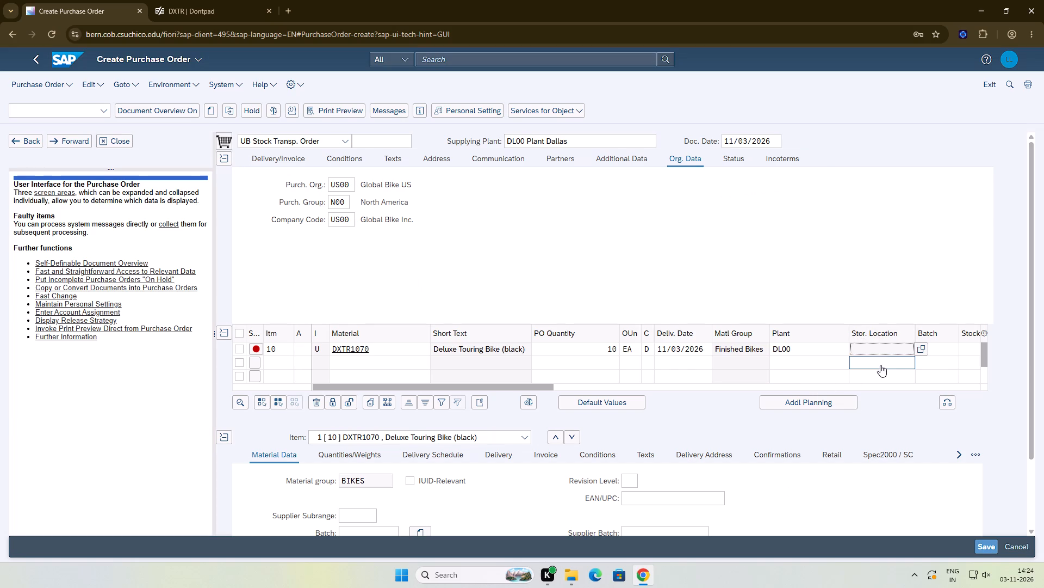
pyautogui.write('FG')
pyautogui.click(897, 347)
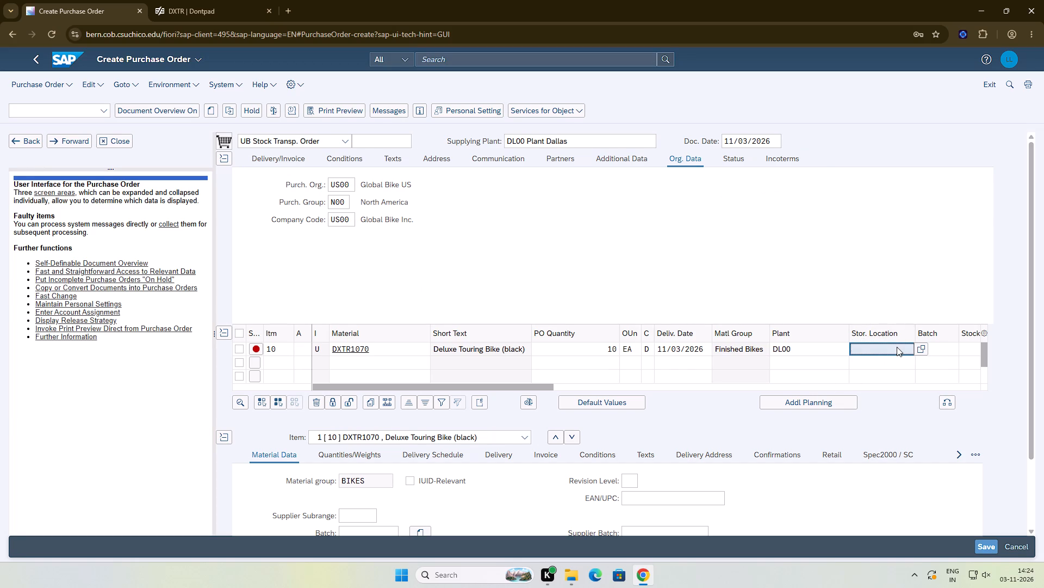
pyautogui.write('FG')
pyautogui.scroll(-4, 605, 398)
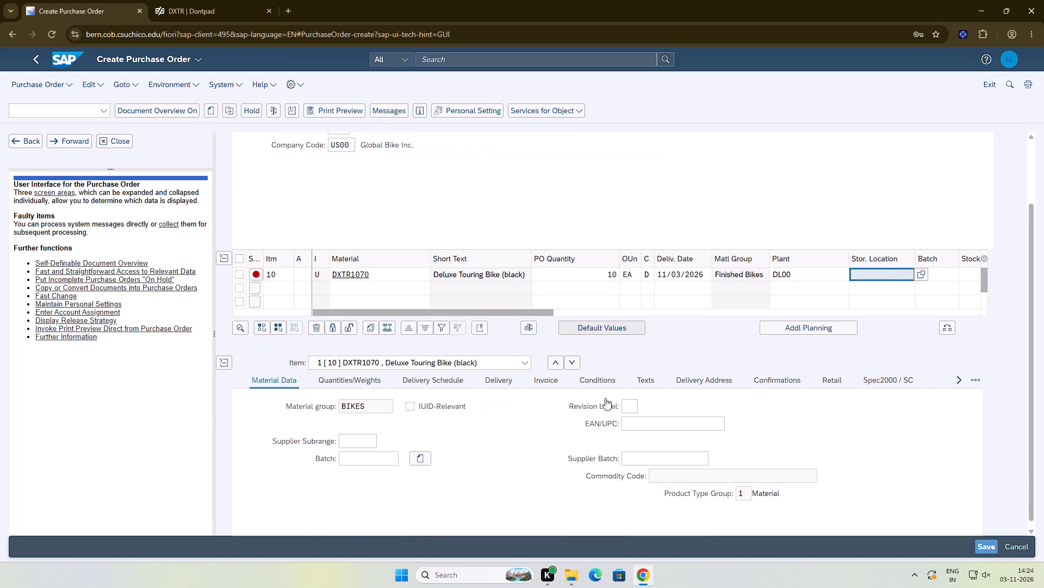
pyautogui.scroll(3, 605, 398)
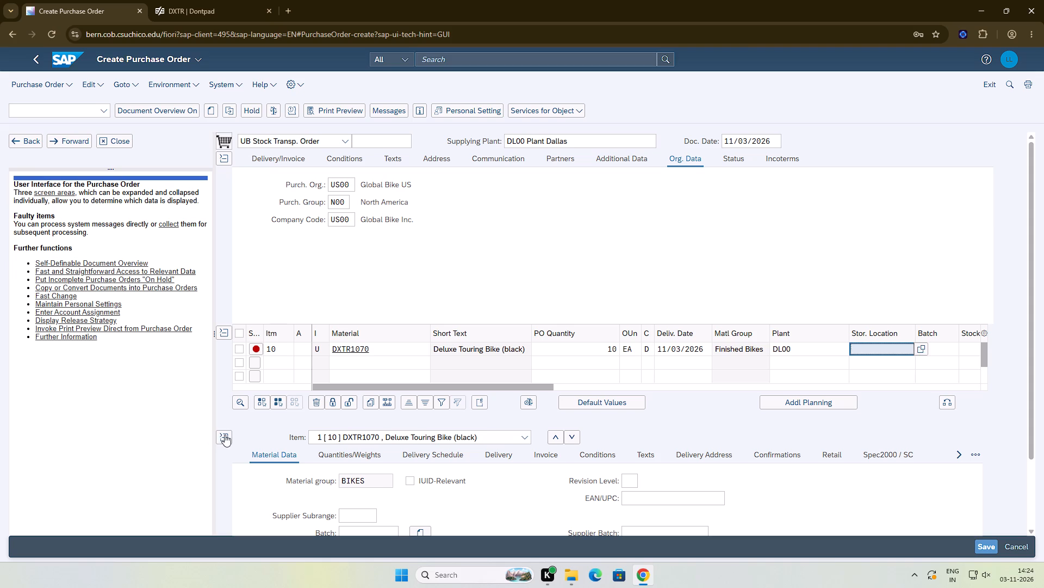
# Collapse the item detail section, dismissing the warning.
pyautogui.click(225, 434)
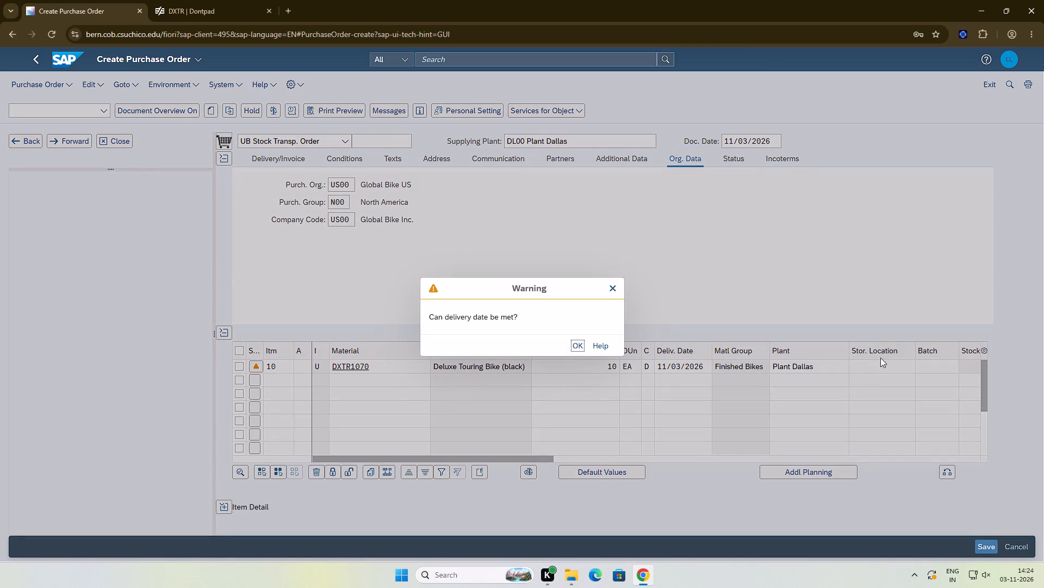
pyautogui.click(612, 291)
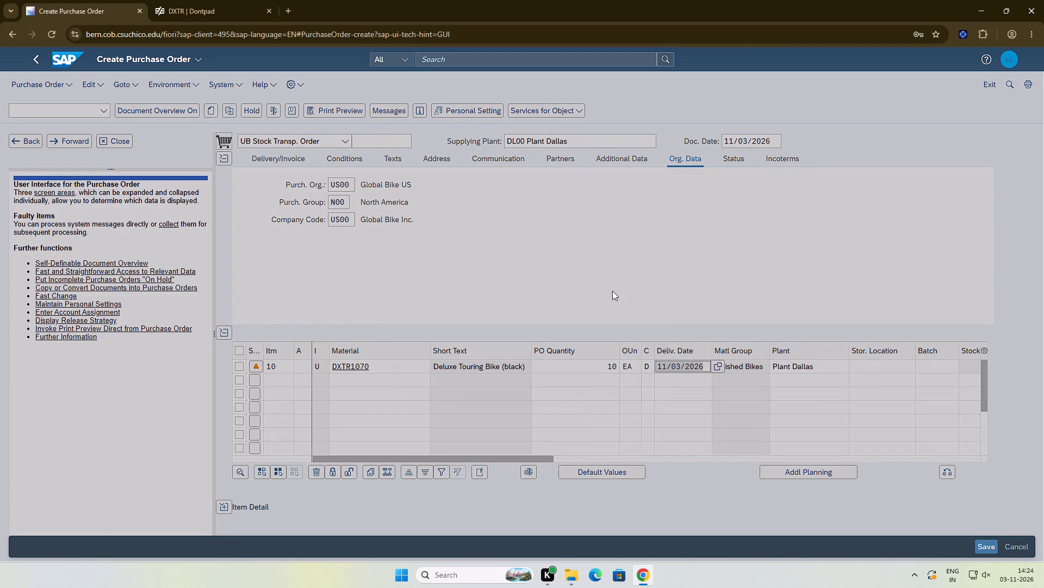
# Choose FG00, Finished Goods, as the DXTR1070 item's storage location.
pyautogui.click(876, 366)
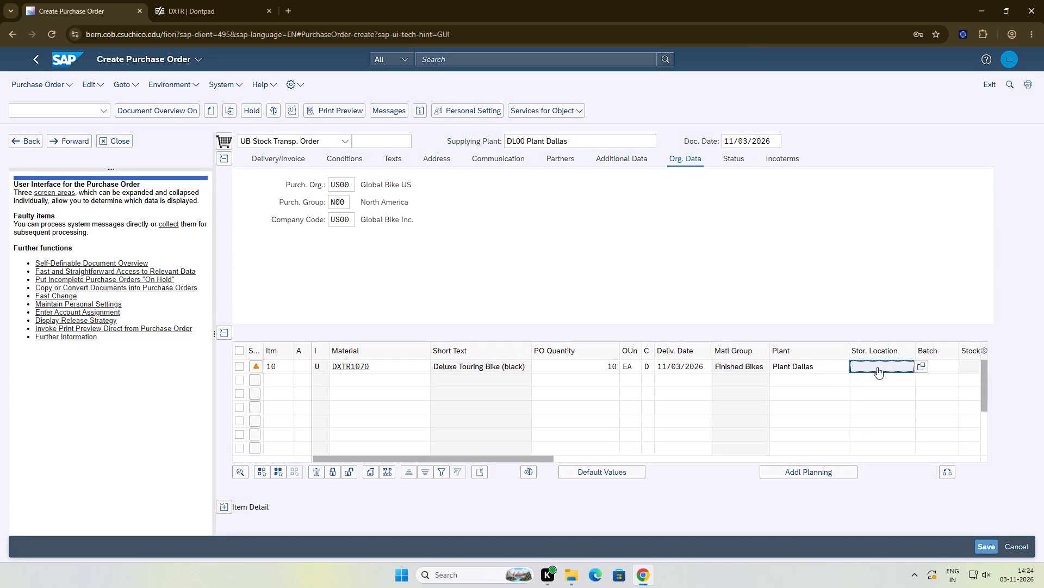
pyautogui.click(923, 362)
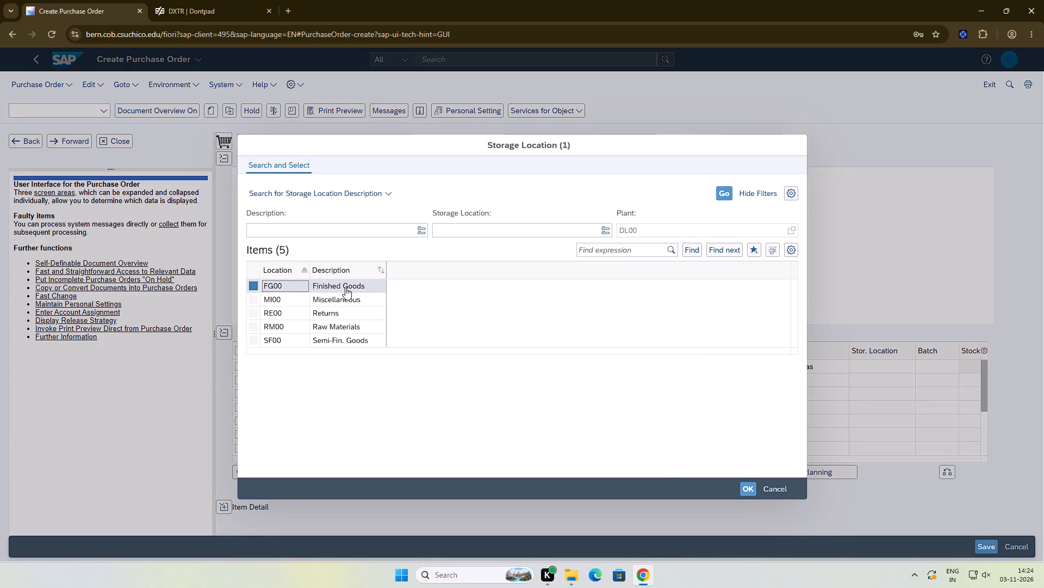
pyautogui.click(752, 491)
pyautogui.moveTo(537, 456); pyautogui.dragTo(668, 458)
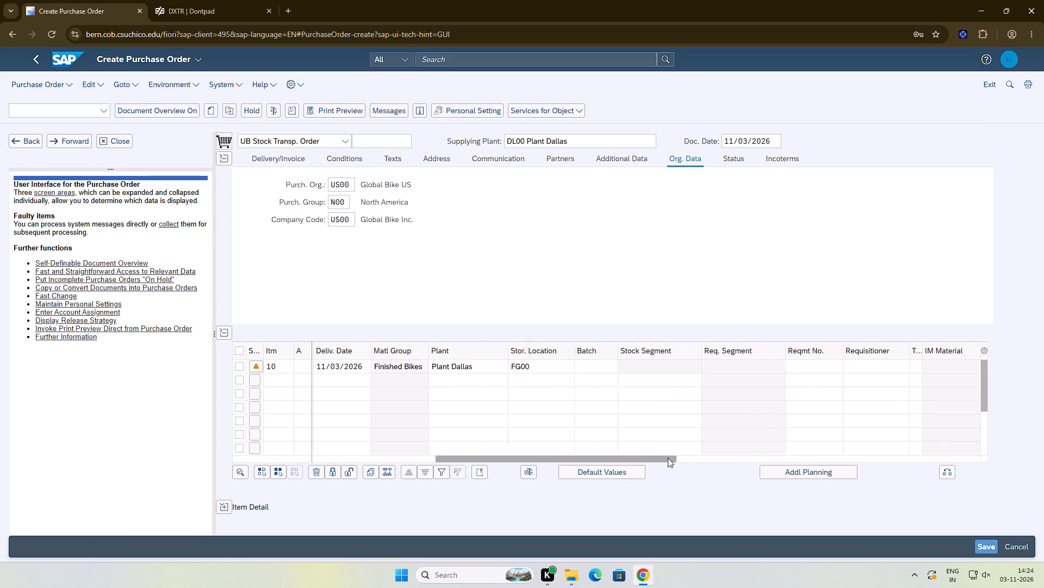
pyautogui.moveTo(668, 458); pyautogui.dragTo(527, 471)
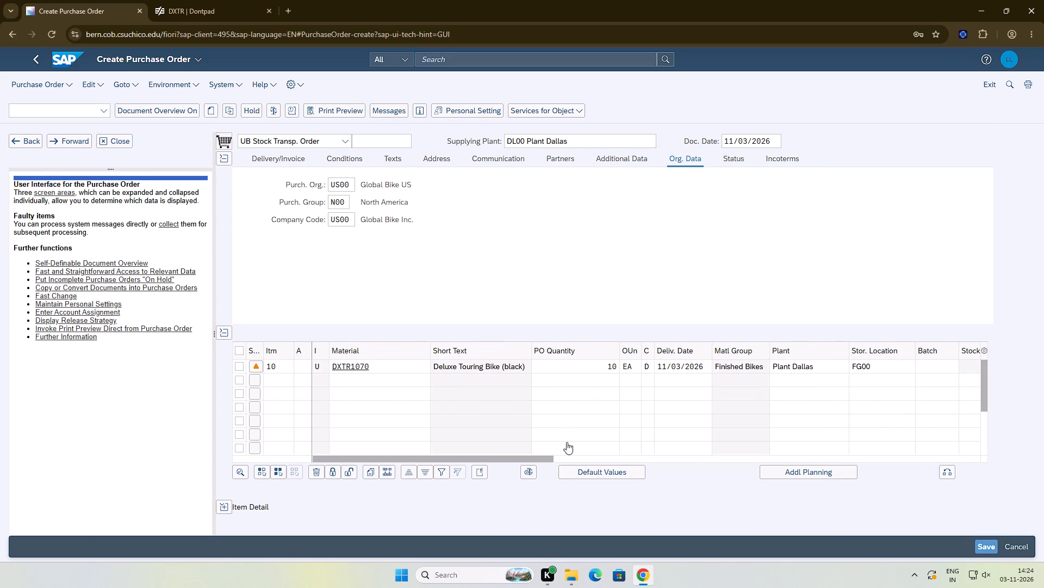
# Set the DXTR1070 item's delivery date to 11/16/2026 from the calendar.
pyautogui.click(688, 362)
pyautogui.click(711, 362)
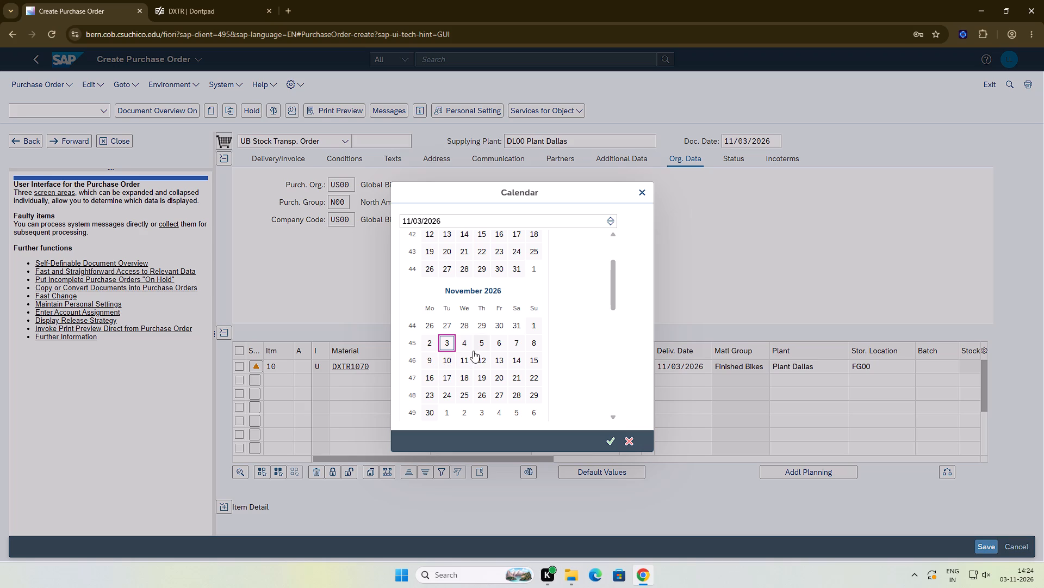
pyautogui.click(434, 377)
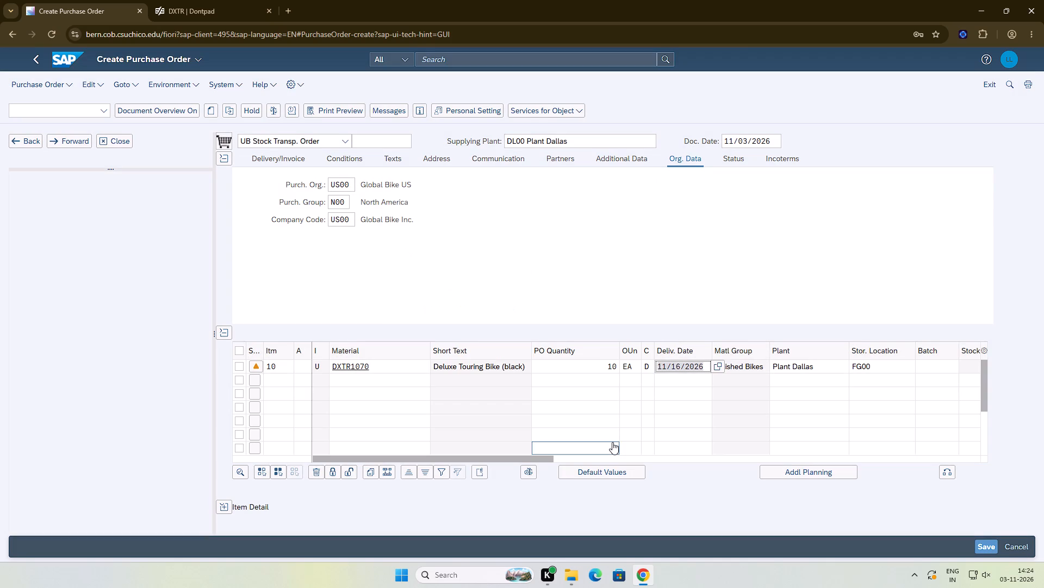
pyautogui.moveTo(511, 457); pyautogui.dragTo(647, 445)
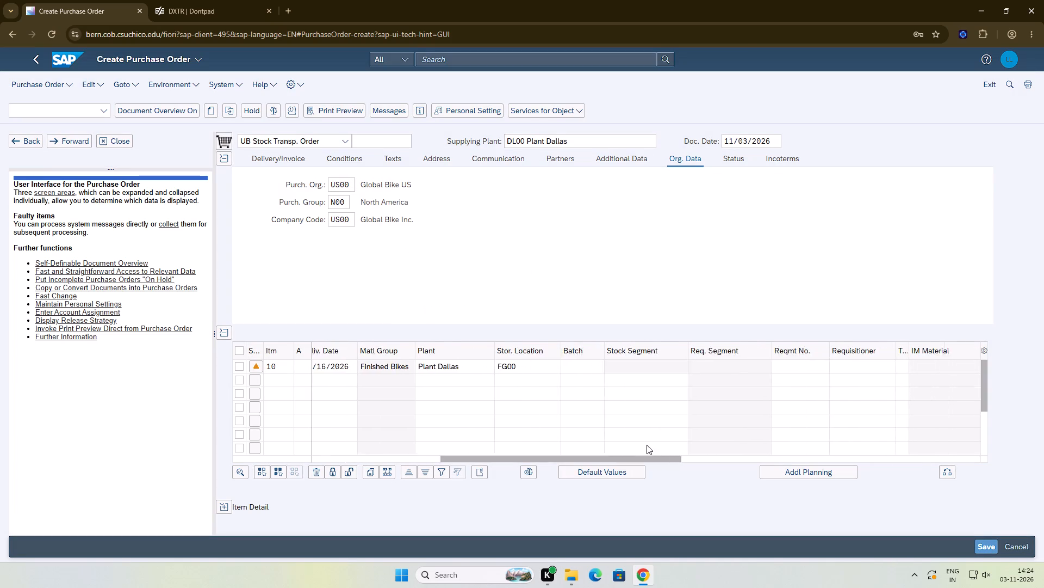
pyautogui.moveTo(647, 445); pyautogui.dragTo(400, 497)
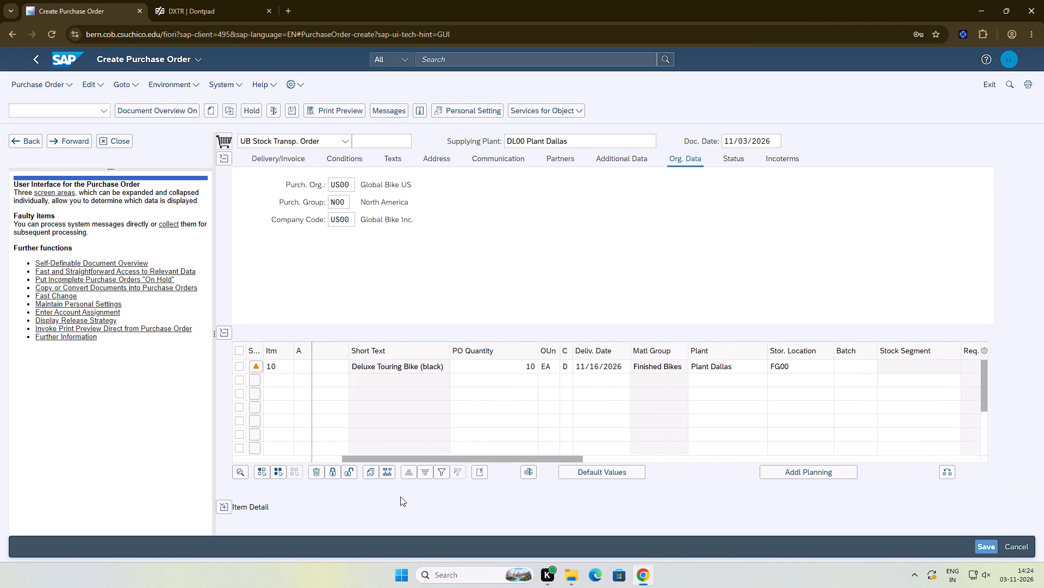
pyautogui.moveTo(400, 497); pyautogui.dragTo(310, 495)
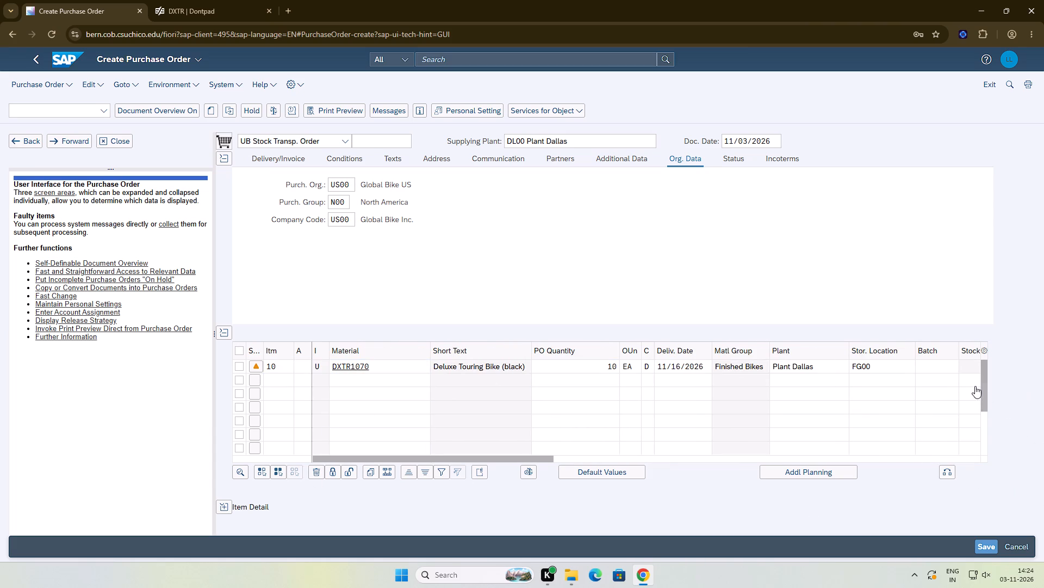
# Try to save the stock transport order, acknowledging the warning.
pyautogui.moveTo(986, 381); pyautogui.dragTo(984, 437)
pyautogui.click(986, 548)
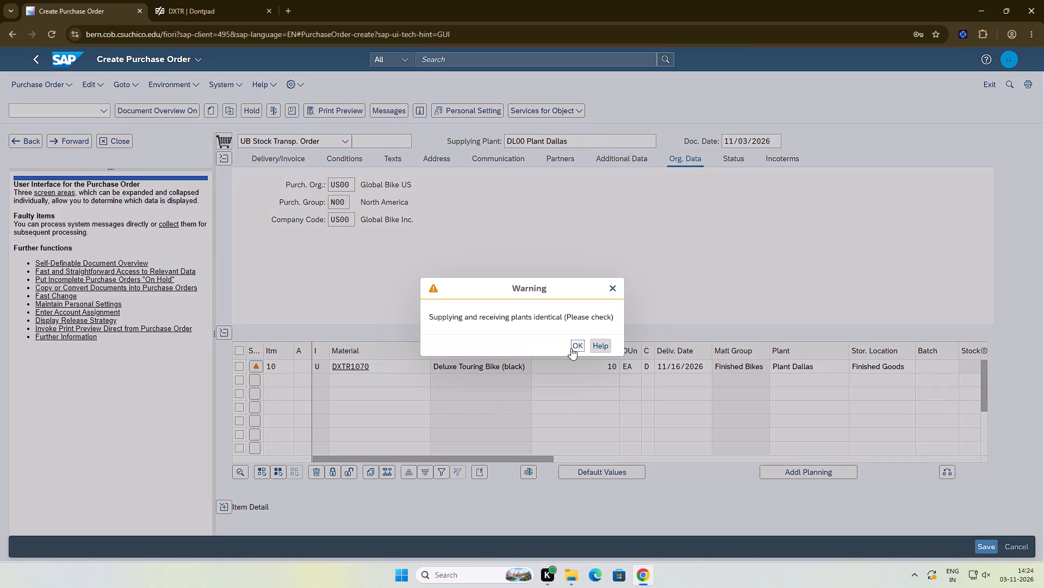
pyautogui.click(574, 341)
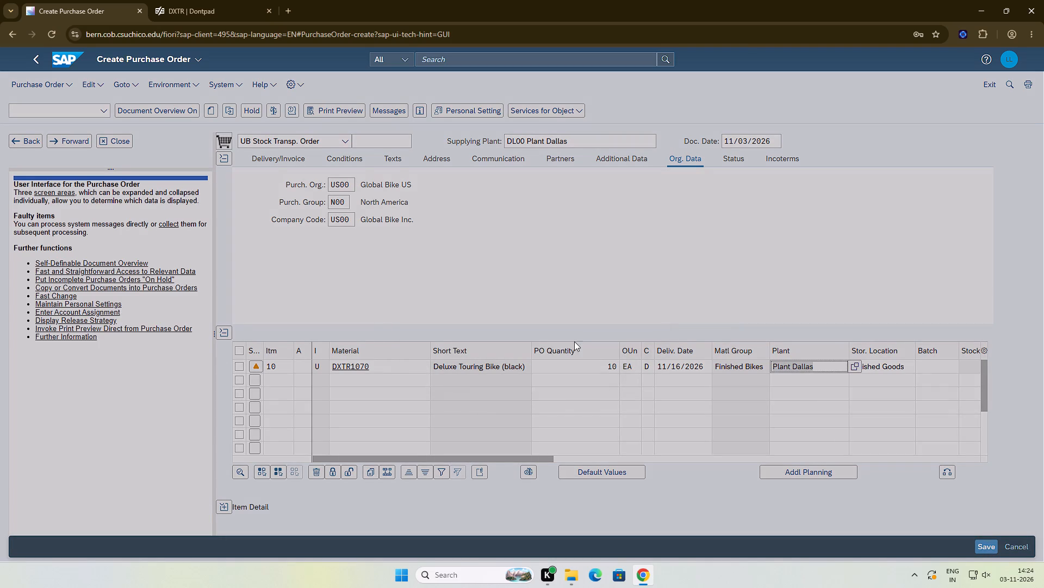
# Check the item's storage location, the order's supplying plant and the available order types.
pyautogui.click(887, 366)
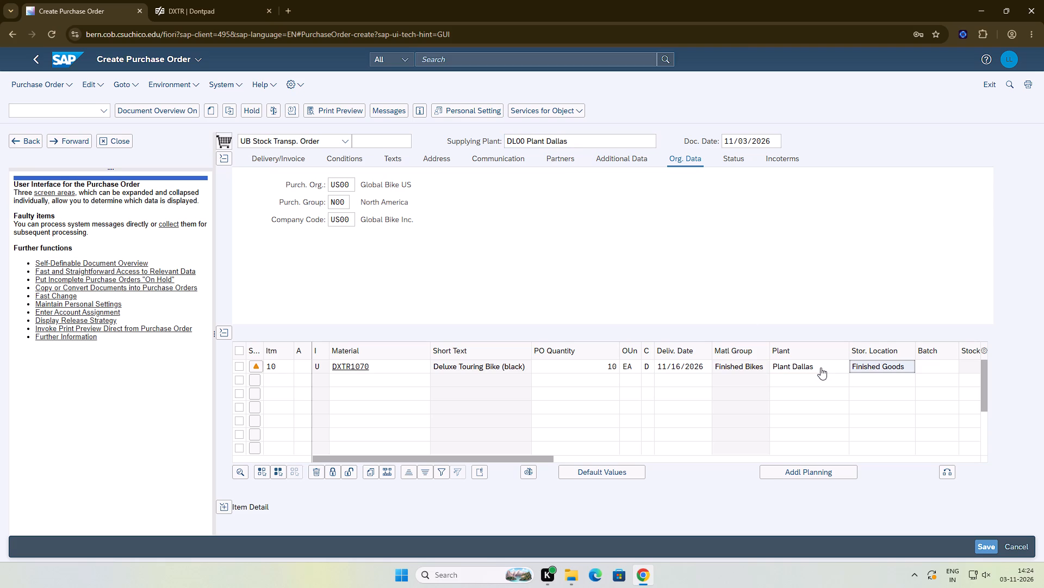
pyautogui.moveTo(574, 140); pyautogui.dragTo(487, 144)
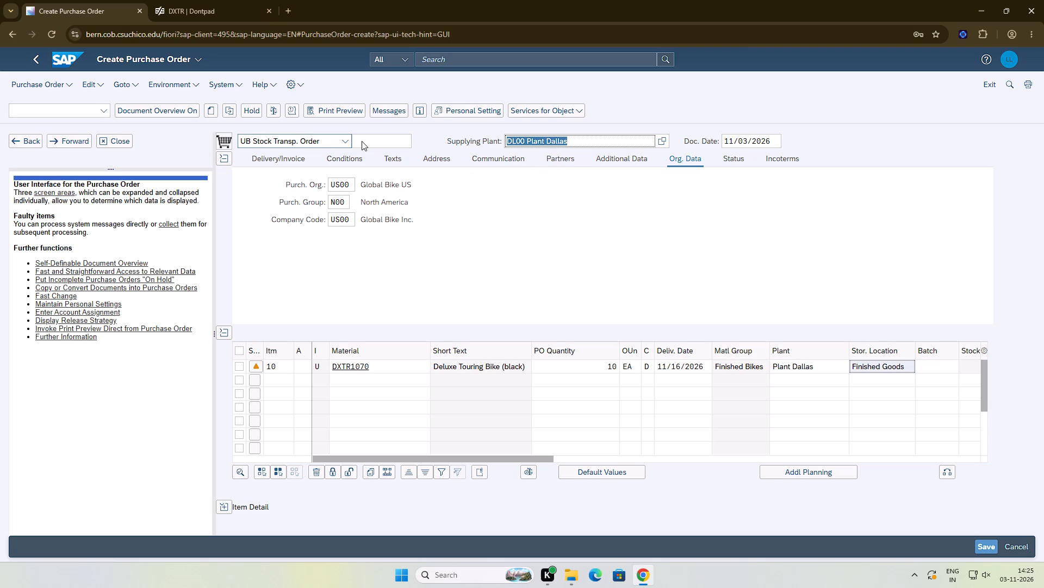
pyautogui.click(343, 139)
pyautogui.scroll(-2, 294, 303)
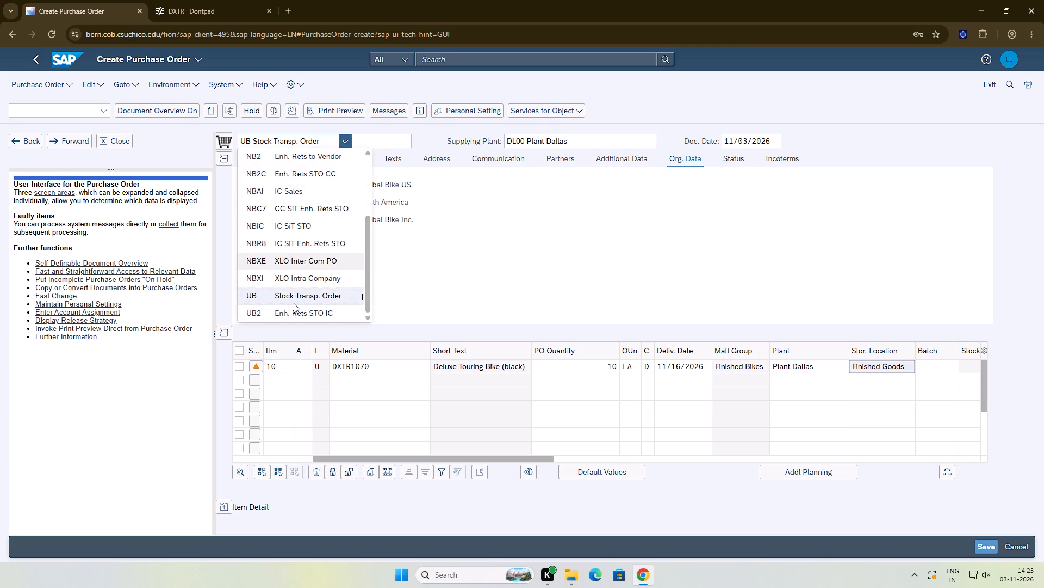
pyautogui.click(434, 240)
pyautogui.moveTo(608, 138); pyautogui.dragTo(399, 142)
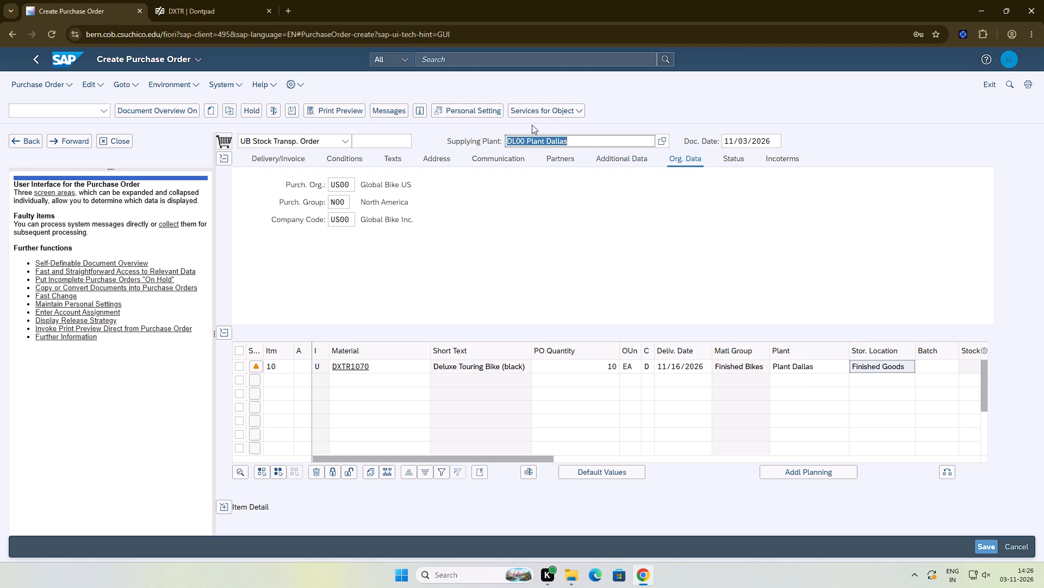
pyautogui.click(731, 261)
# Change the DXTR1070 item's plant to SD00 (DC San Diego) and validate the entry.
pyautogui.click(800, 370)
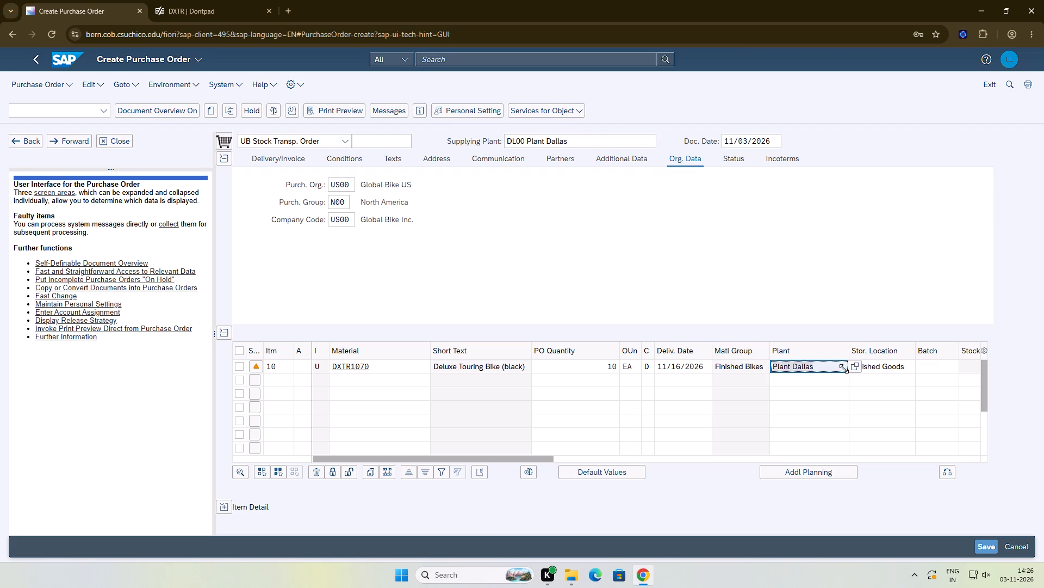
pyautogui.click(857, 368)
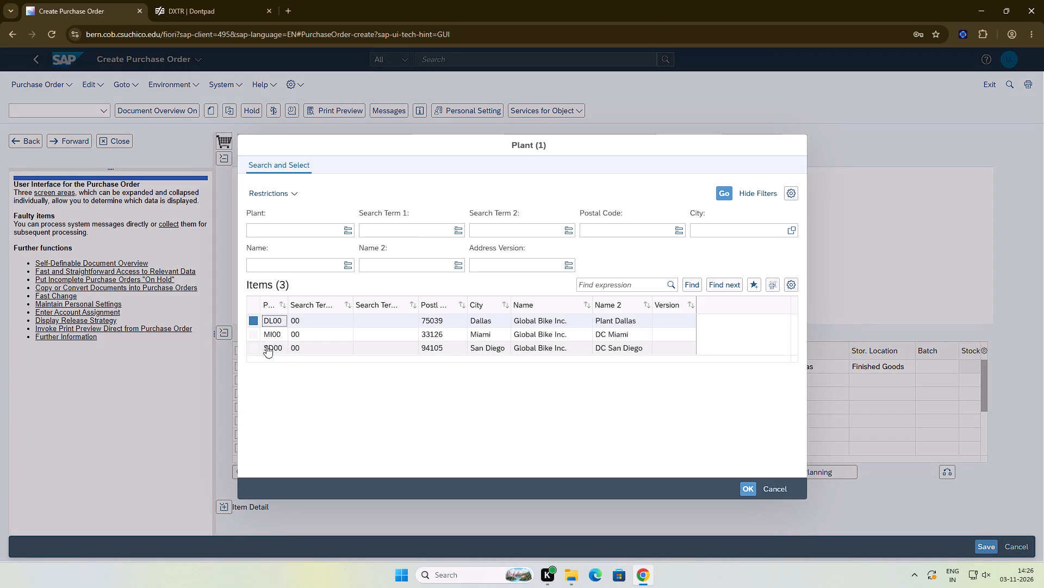
pyautogui.click(281, 350)
pyautogui.click(748, 492)
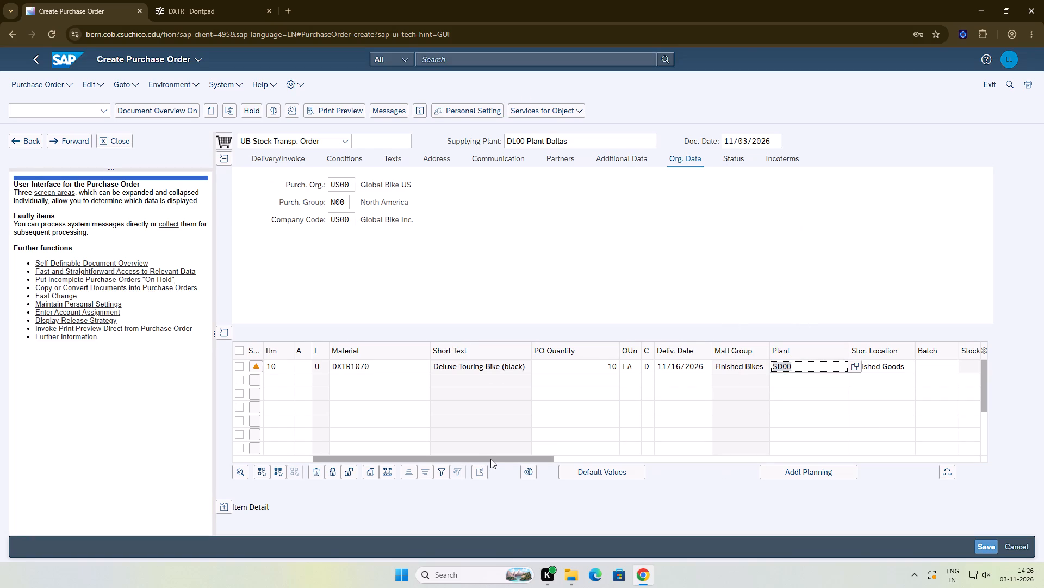
pyautogui.moveTo(490, 459); pyautogui.dragTo(160, 465)
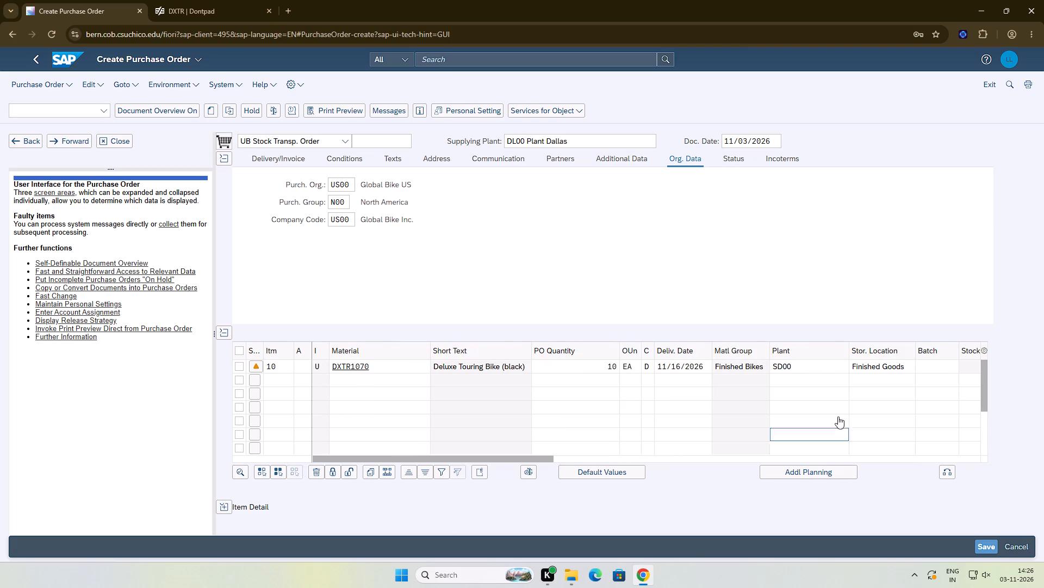
pyautogui.click(803, 362)
pyautogui.press('Return')
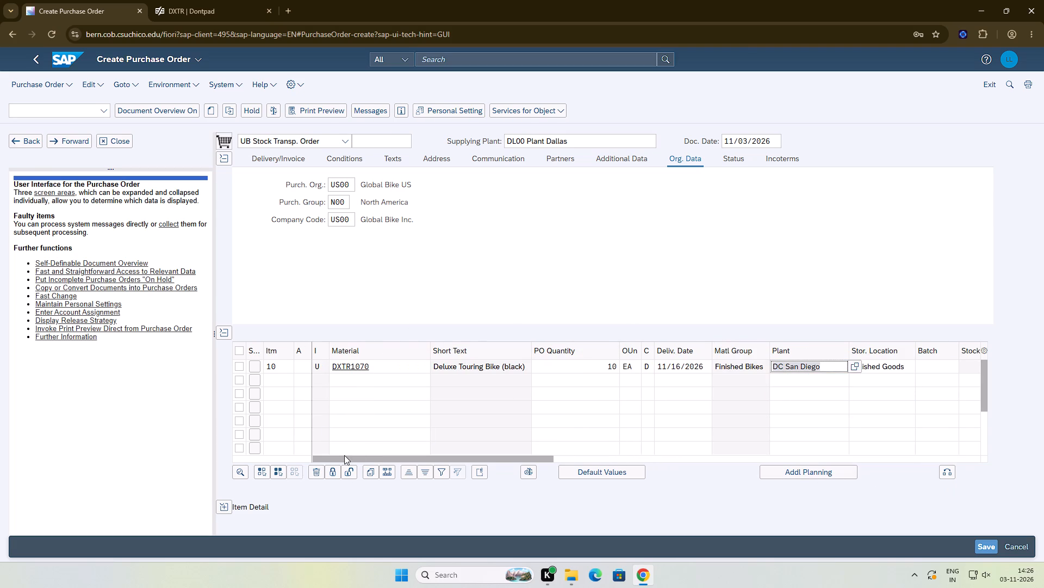
# Save the stock transport order despite the system messages.
pyautogui.click(982, 545)
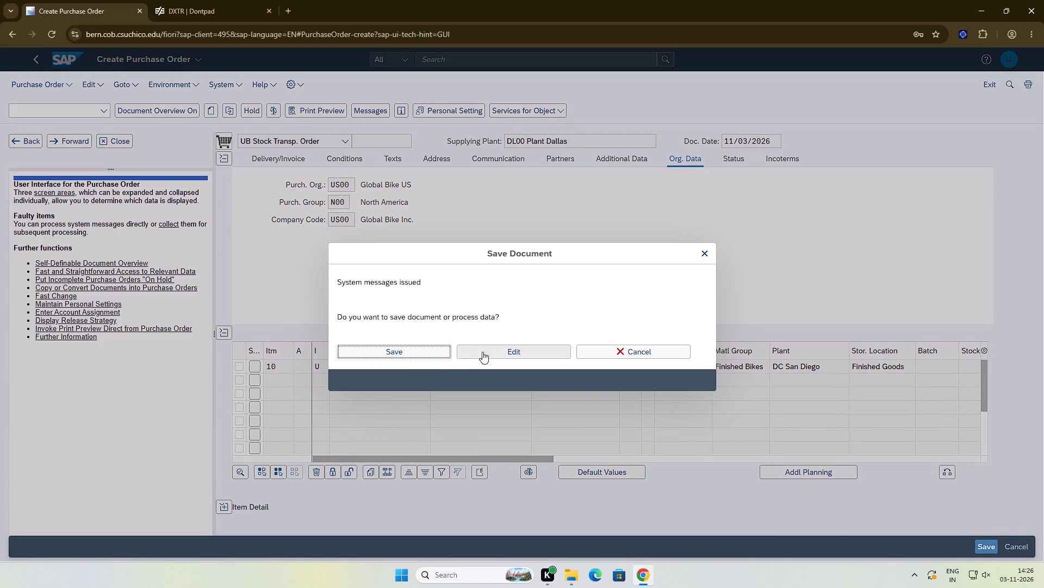
pyautogui.click(411, 357)
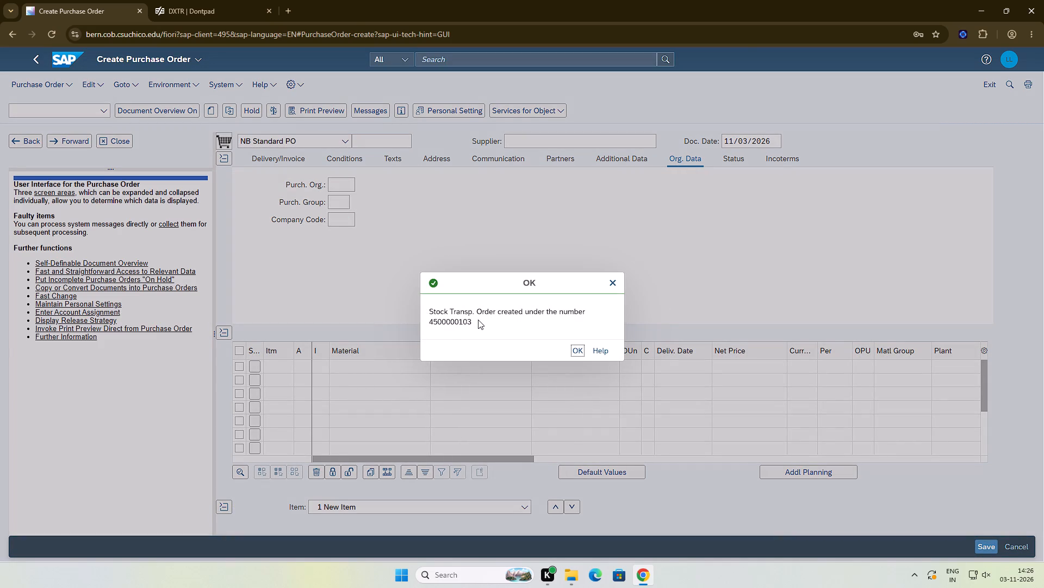
pyautogui.moveTo(478, 320); pyautogui.dragTo(430, 322)
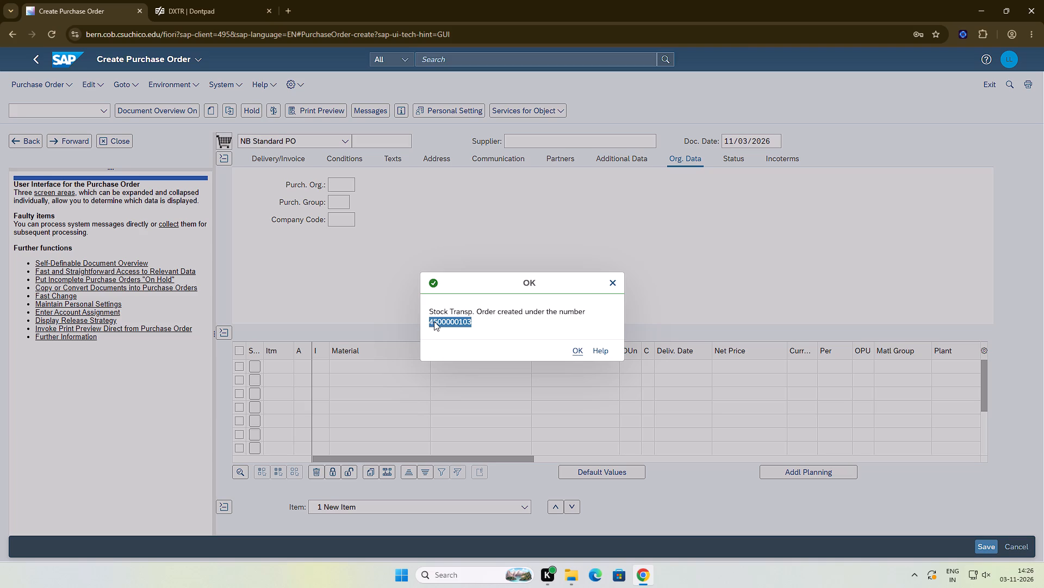
pyautogui.hotkey('ctrl', 'c')
pyautogui.click(201, 0)
pyautogui.click(165, 83)
pyautogui.moveTo(165, 74); pyautogui.dragTo(103, 72)
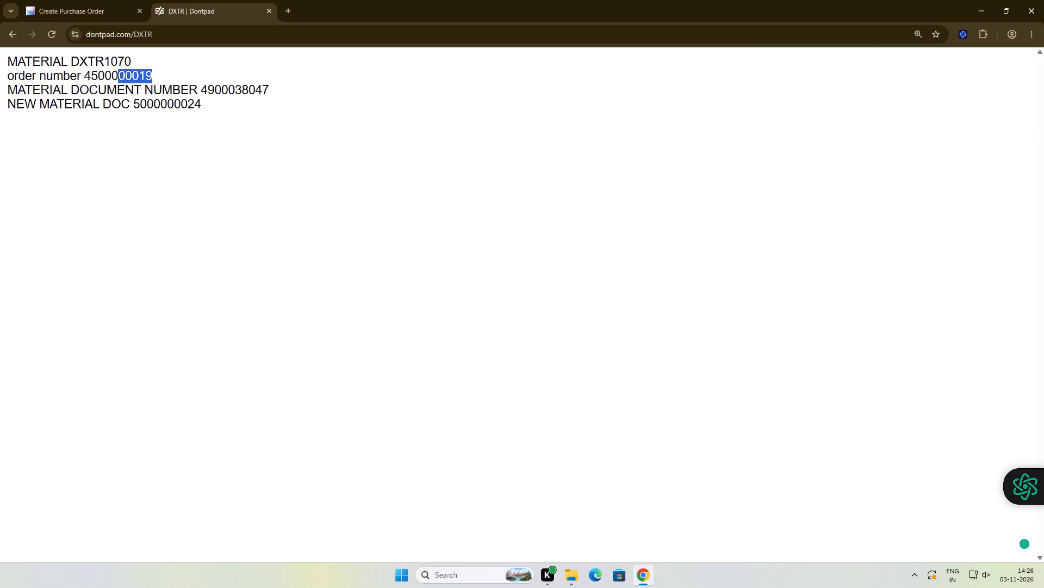
pyautogui.moveTo(103, 72); pyautogui.dragTo(85, 72)
pyautogui.hotkey('ctrl', 'v')
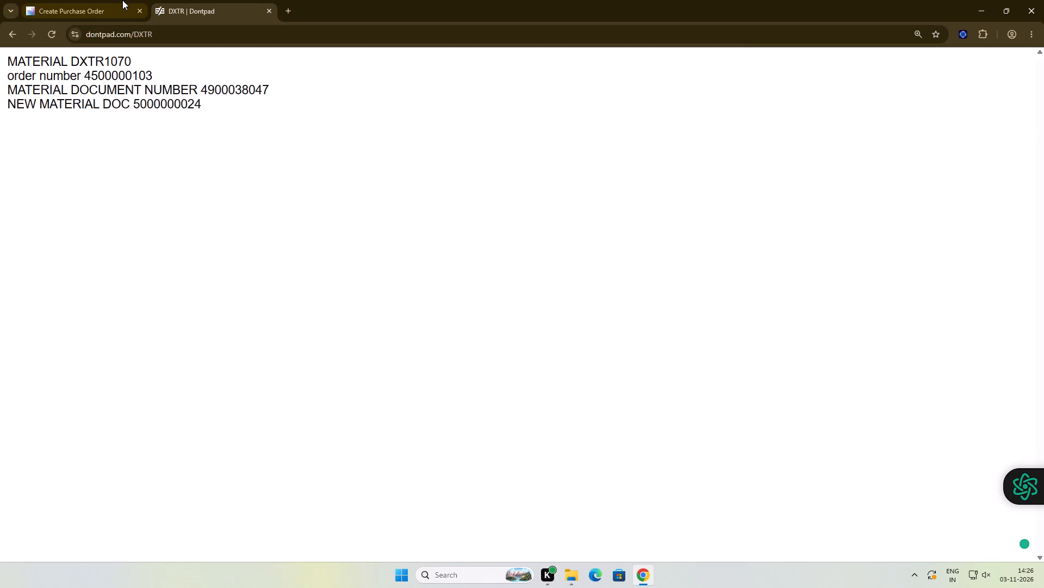
pyautogui.click(120, 1)
pyautogui.click(576, 354)
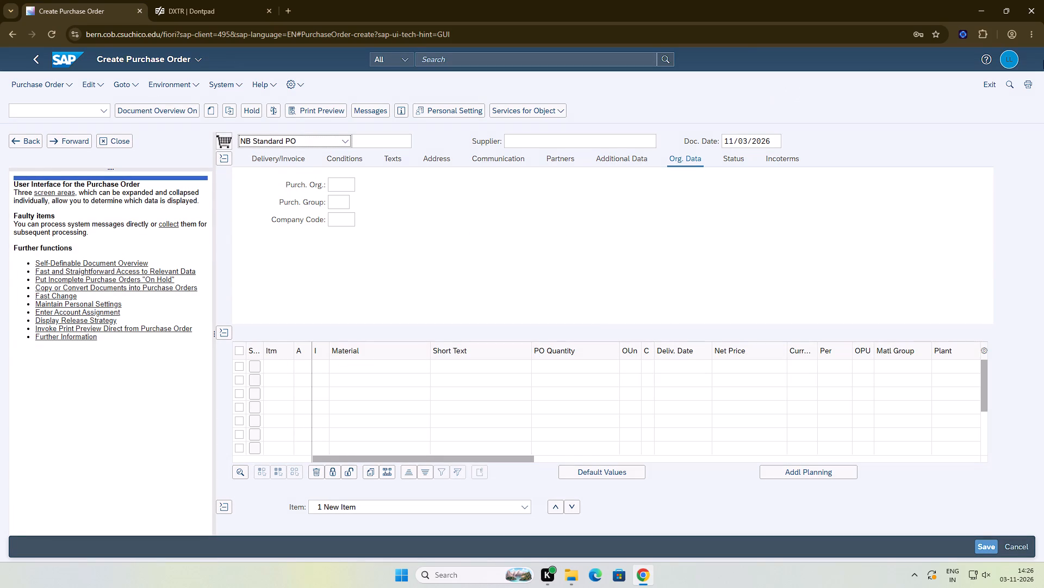
# Return to the SAP home page and open the Warehouse Management page.
pyautogui.click(1010, 61)
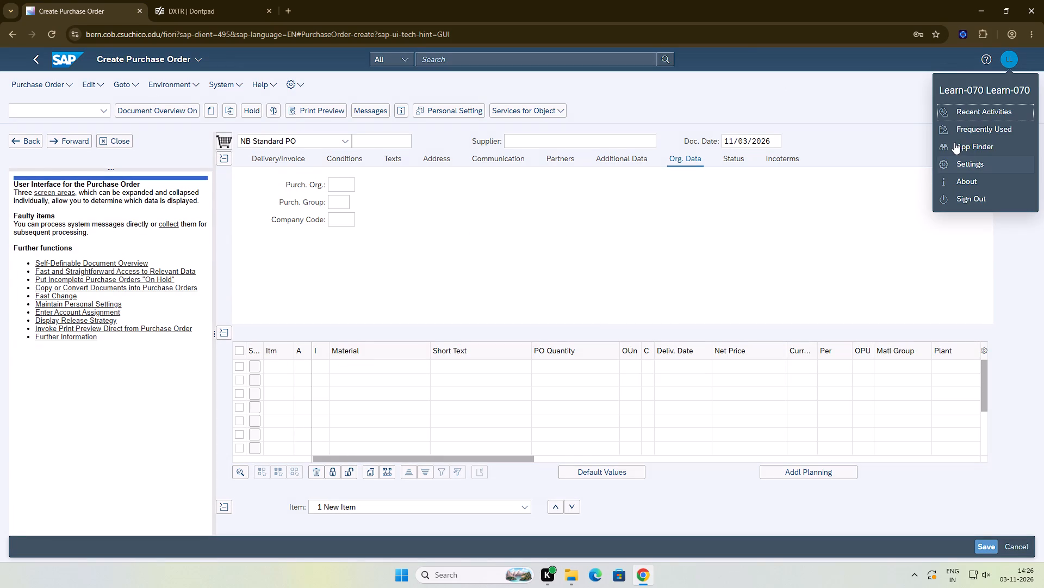
pyautogui.click(547, 216)
pyautogui.click(69, 59)
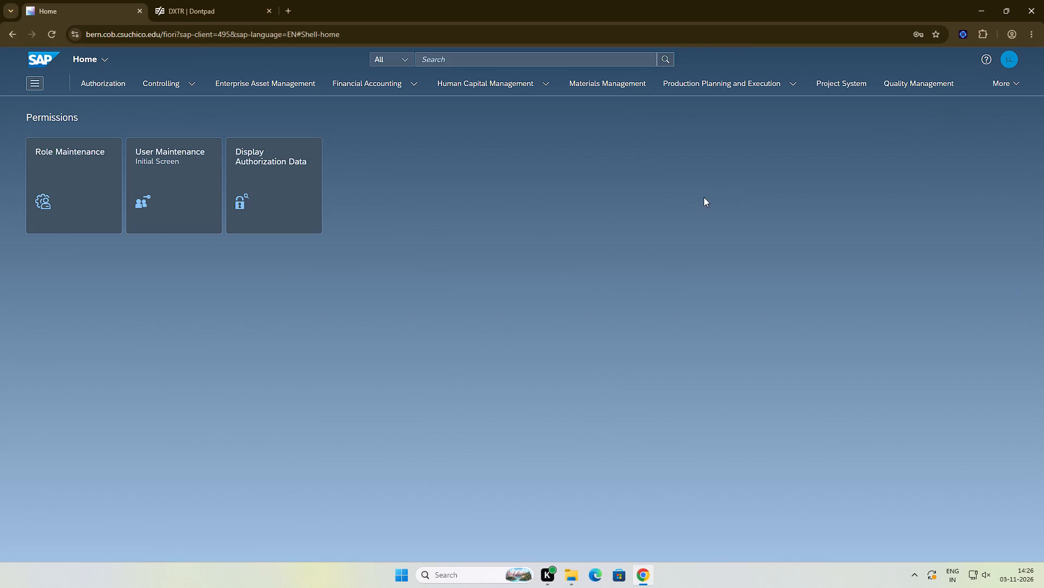
pyautogui.click(1006, 84)
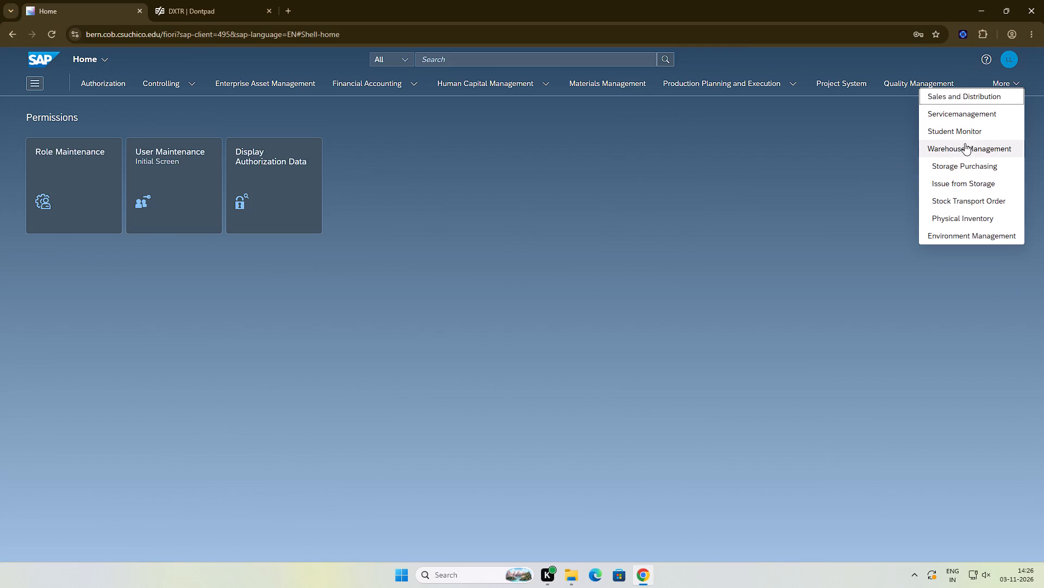
pyautogui.click(970, 154)
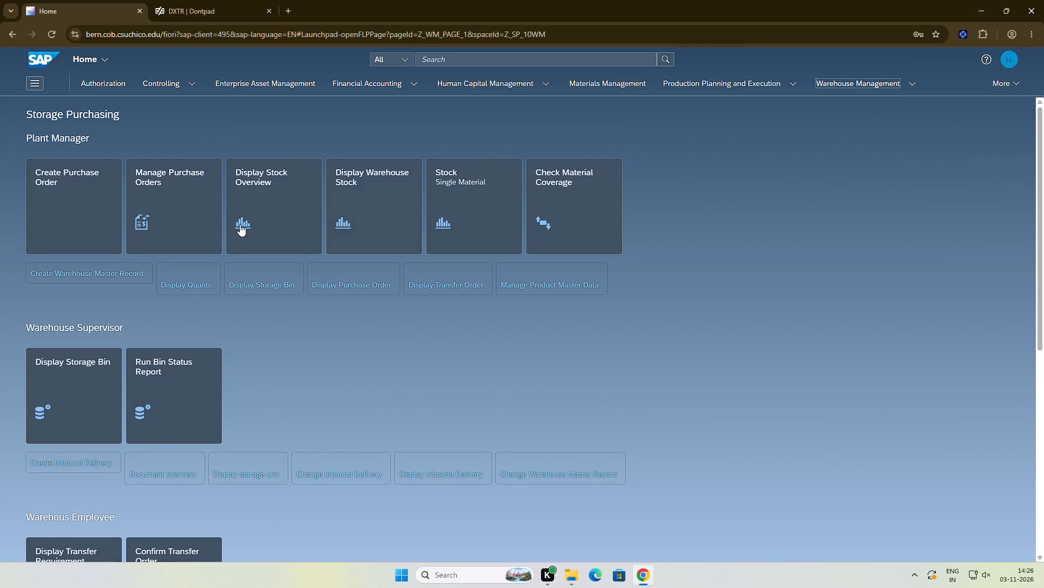
# Look through the Warehouse Management apps for plant manager, warehouse supervisor, warehouse employee and goods receipt clerk, and check the Dontpad note.
pyautogui.scroll(-1, 248, 290)
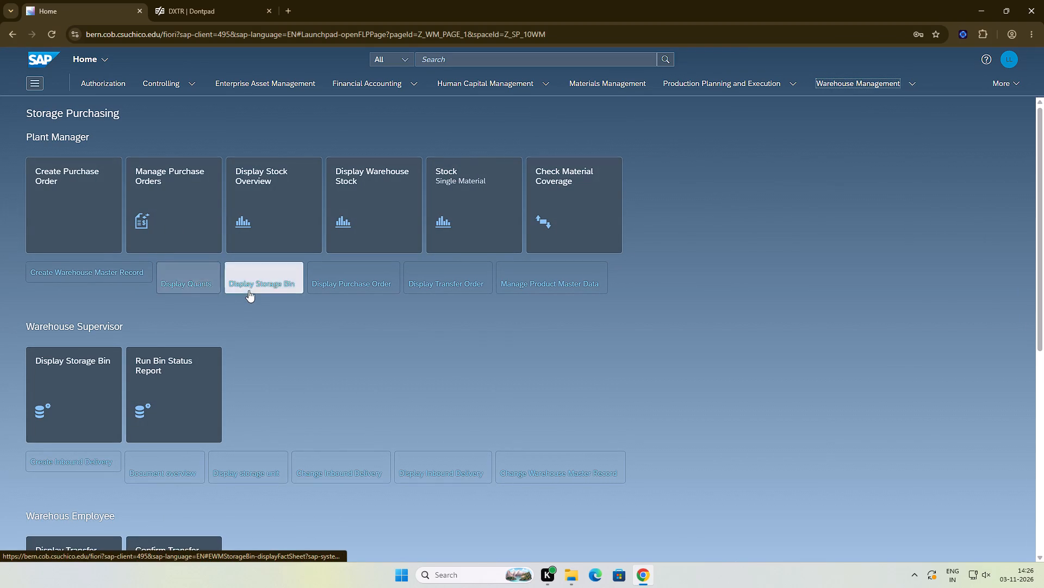
pyautogui.scroll(-6, 248, 290)
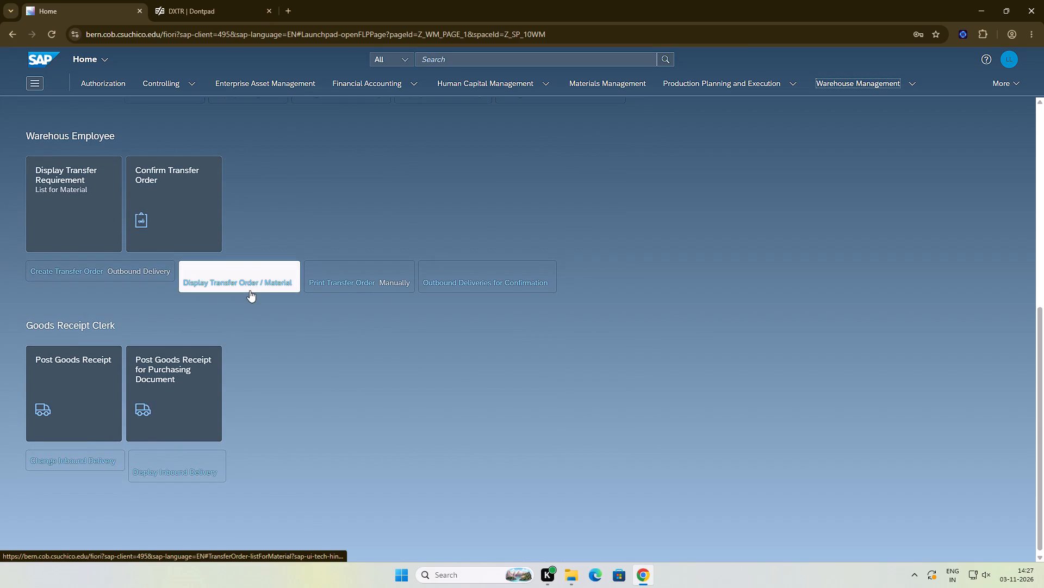
pyautogui.scroll(1, 250, 290)
pyautogui.scroll(-1, 250, 290)
pyautogui.scroll(5, 250, 290)
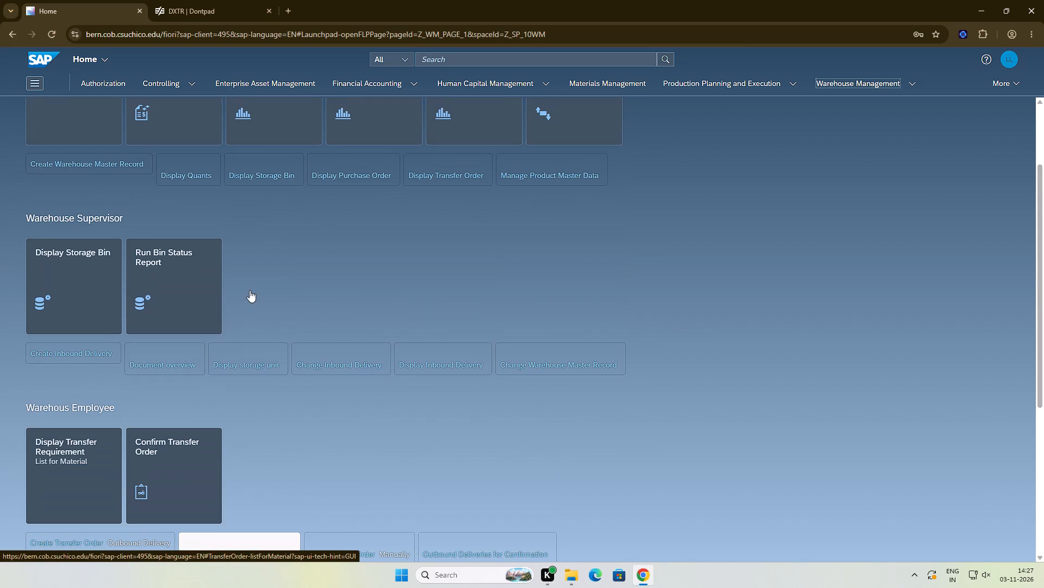
pyautogui.scroll(2, 250, 290)
pyautogui.scroll(-1, 250, 290)
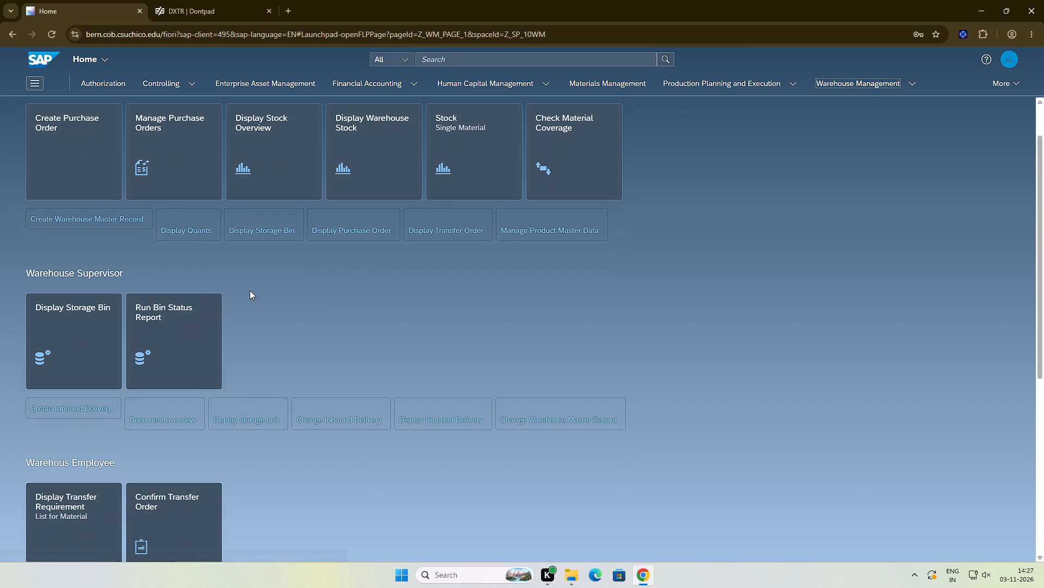
pyautogui.click(224, 0)
pyautogui.click(103, 0)
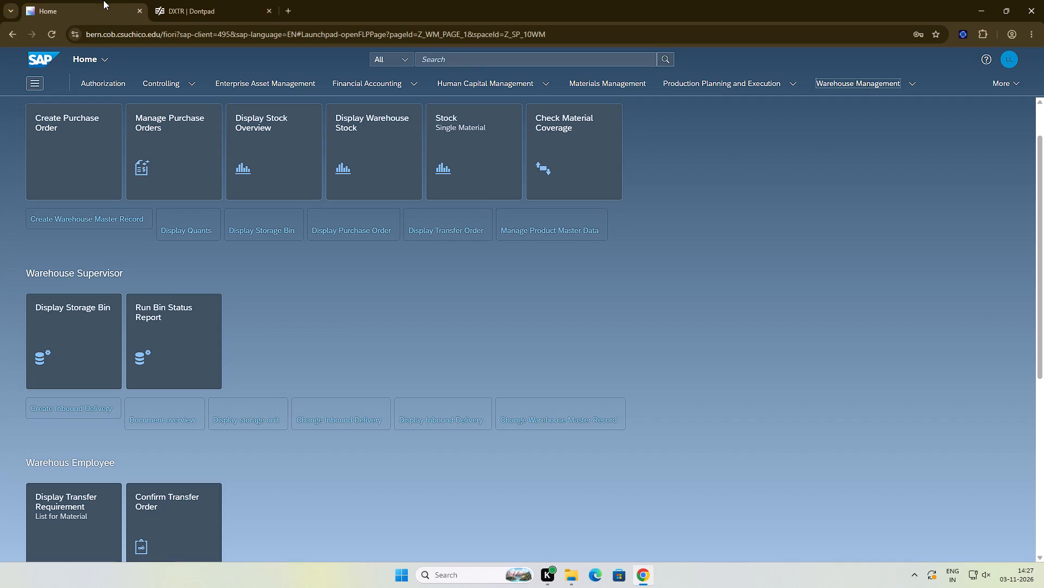
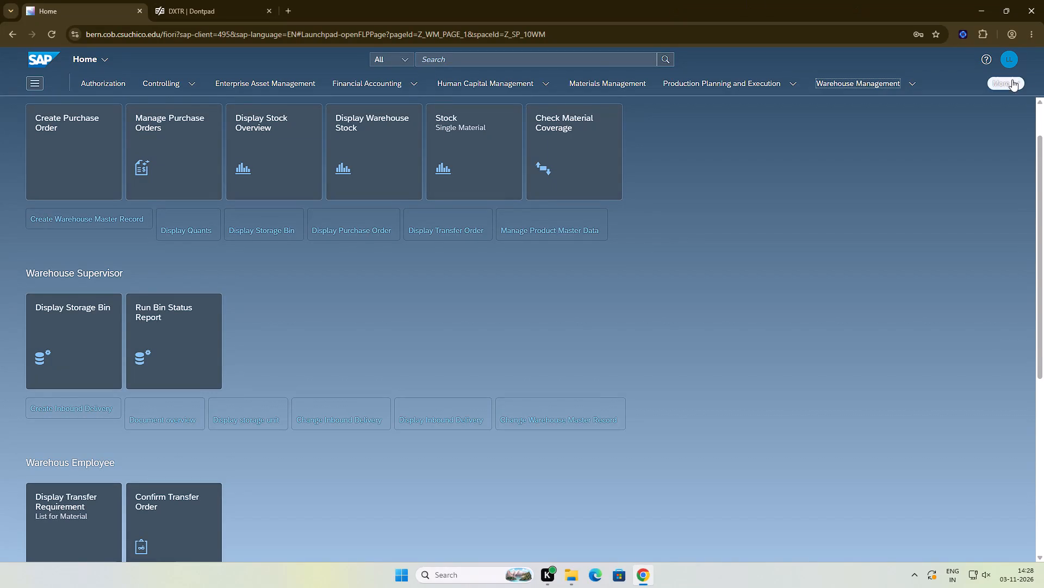
# Open Post Goods Movement for the warehouse employee from the Stock Transport Order page of Warehouse Management.
pyautogui.click(1012, 79)
pyautogui.click(757, 226)
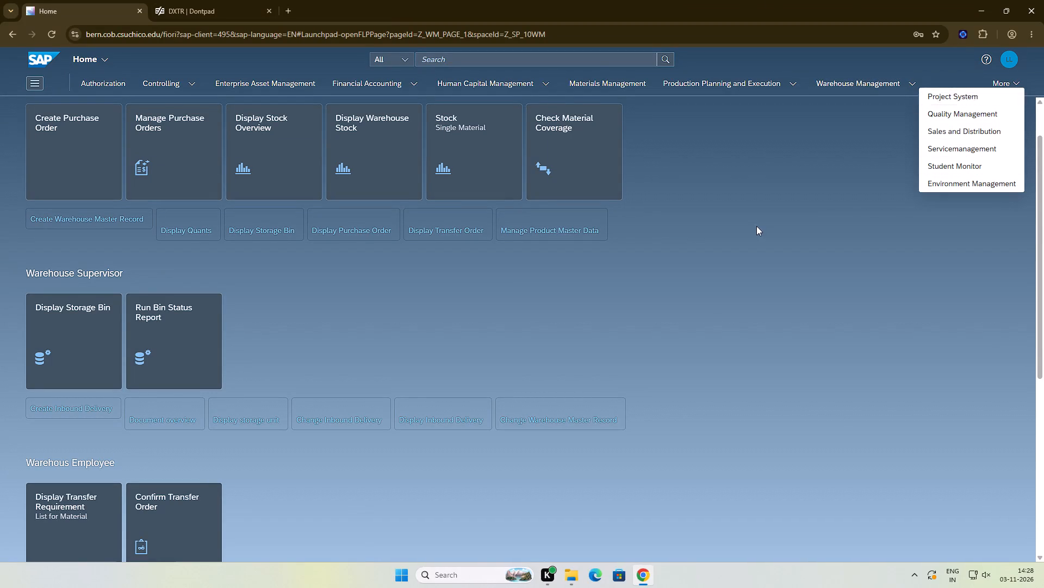
pyautogui.click(49, 60)
pyautogui.click(1019, 77)
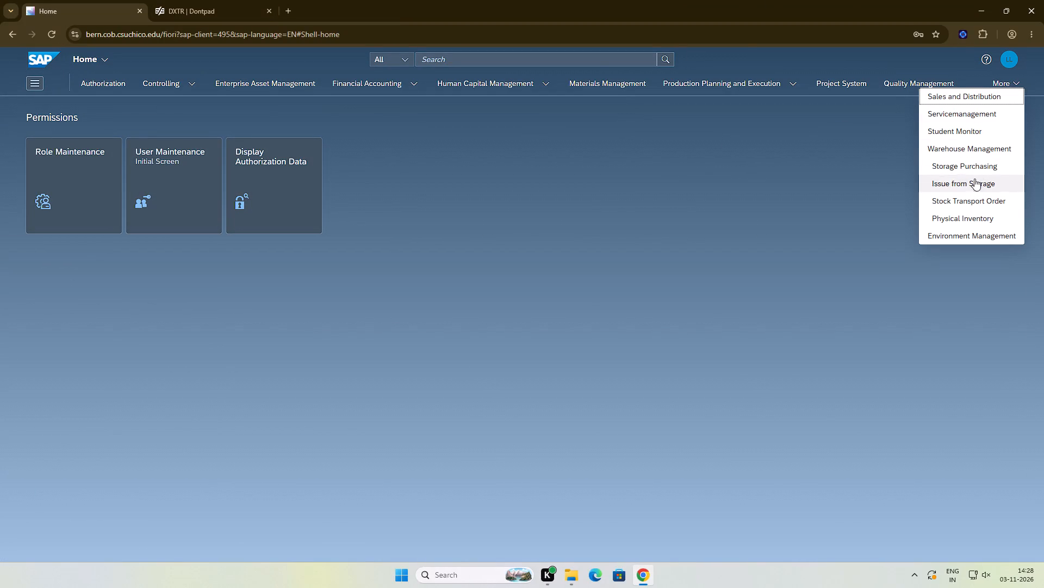
pyautogui.click(977, 195)
pyautogui.scroll(-3, 57, 293)
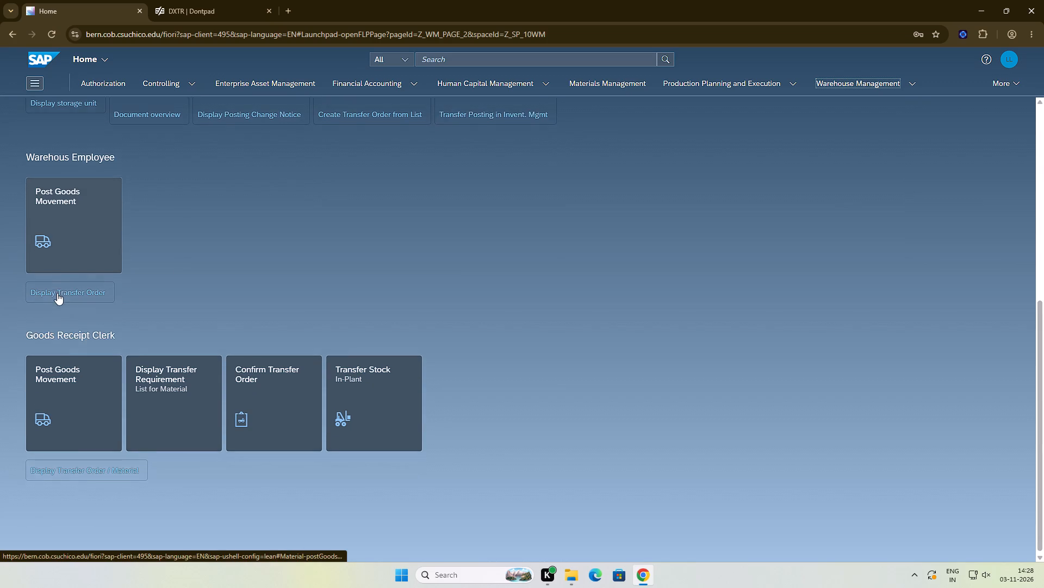
pyautogui.scroll(10, 57, 293)
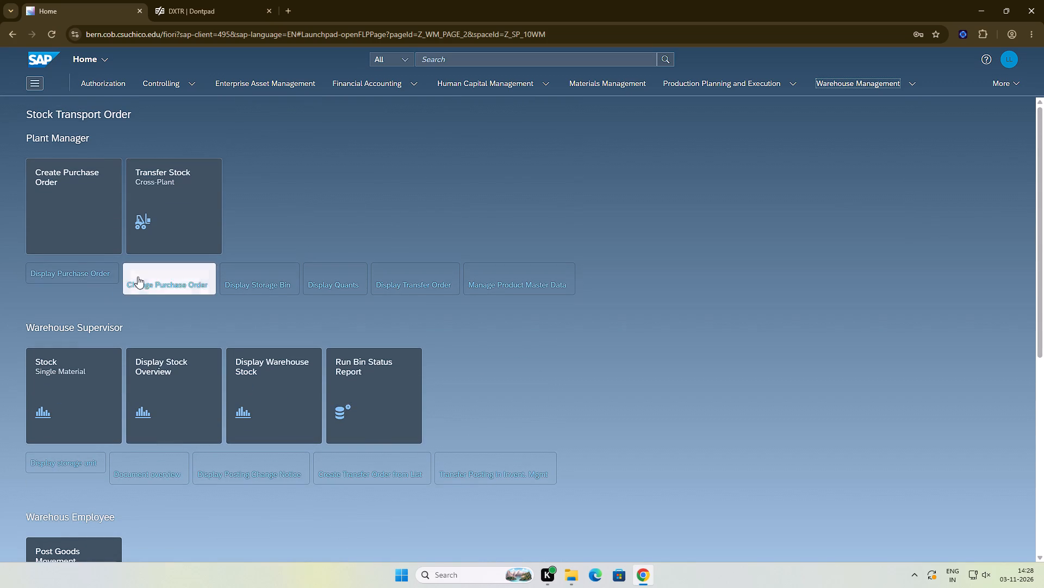
pyautogui.scroll(-8, 136, 277)
pyautogui.click(82, 240)
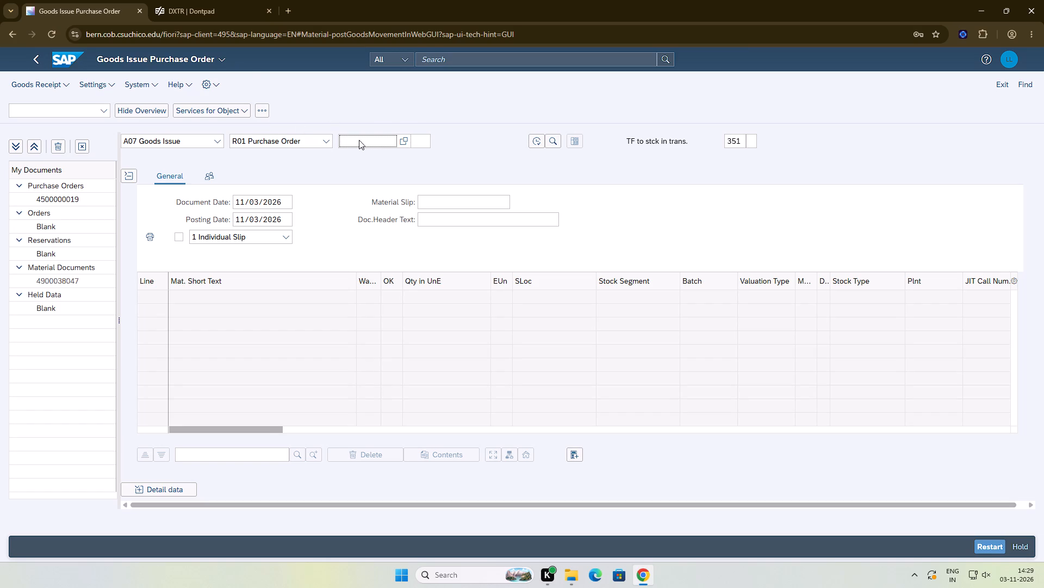
pyautogui.click(174, 2)
pyautogui.click(39, 0)
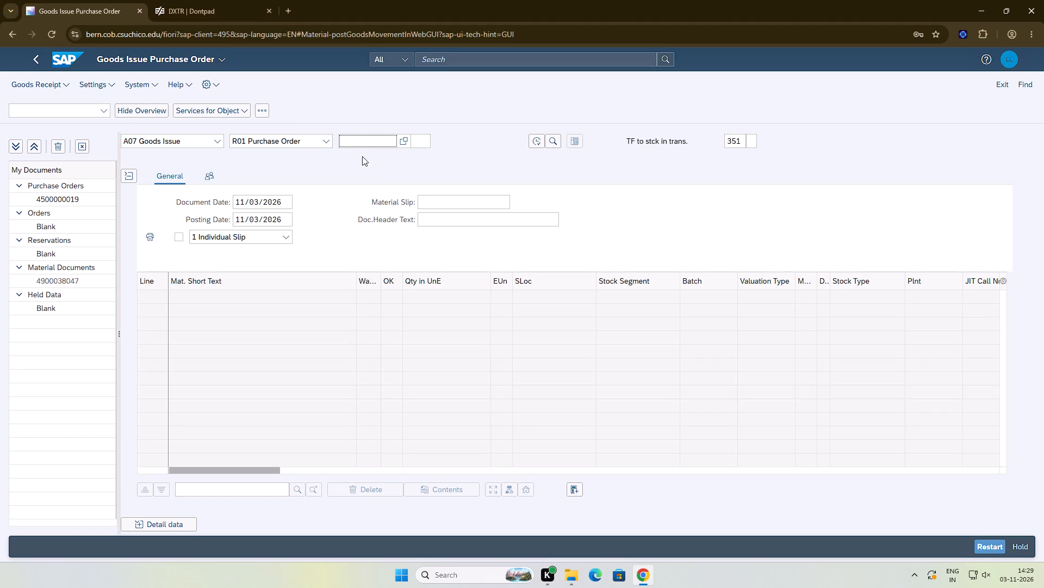
pyautogui.click(374, 142)
pyautogui.hotkey('ctrl', 'v')
pyautogui.press('Return')
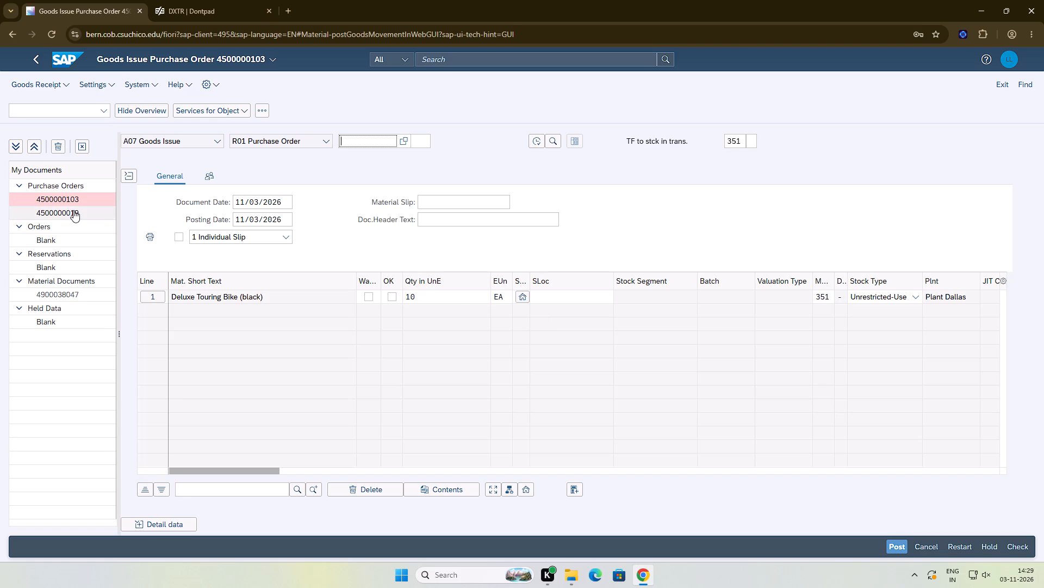
# Set the storage location of the Deluxe Touring Bike (black) line to FG00 Finished Goods.
pyautogui.click(548, 296)
pyautogui.click(624, 299)
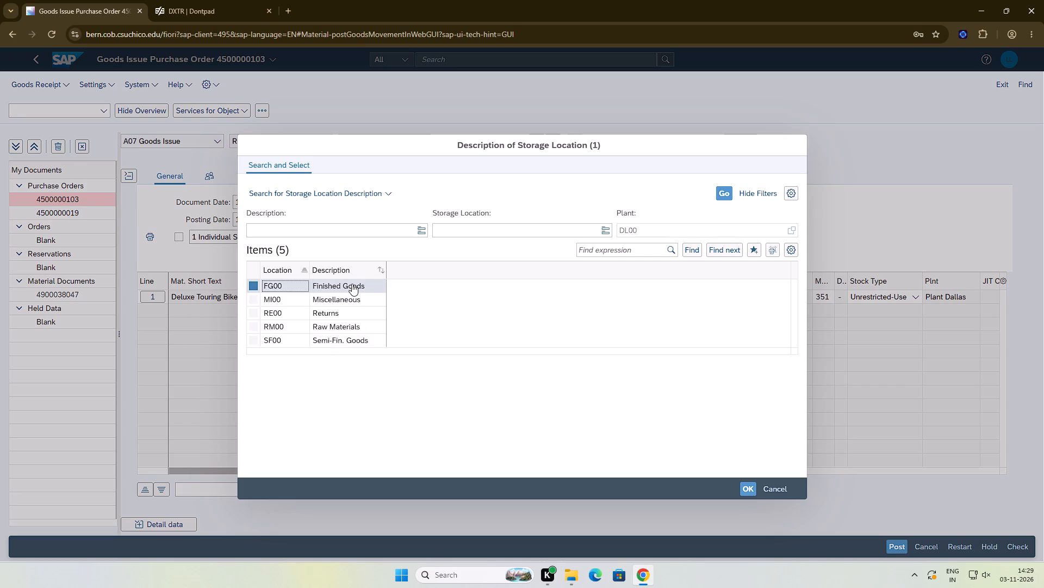
pyautogui.click(753, 487)
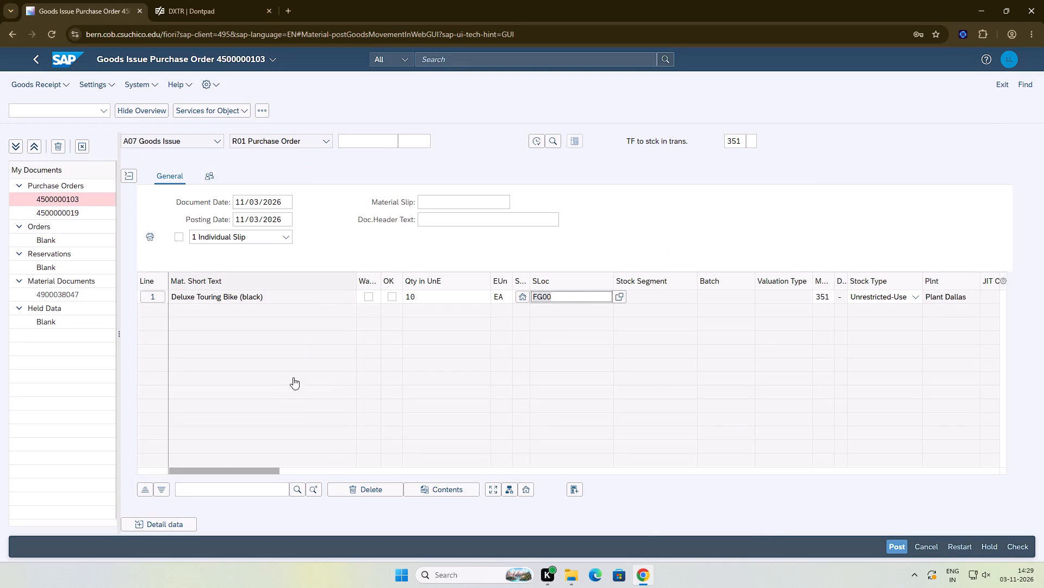
# Flag the Deluxe Touring Bike (black) item as OK and post the goods issue.
pyautogui.click(905, 546)
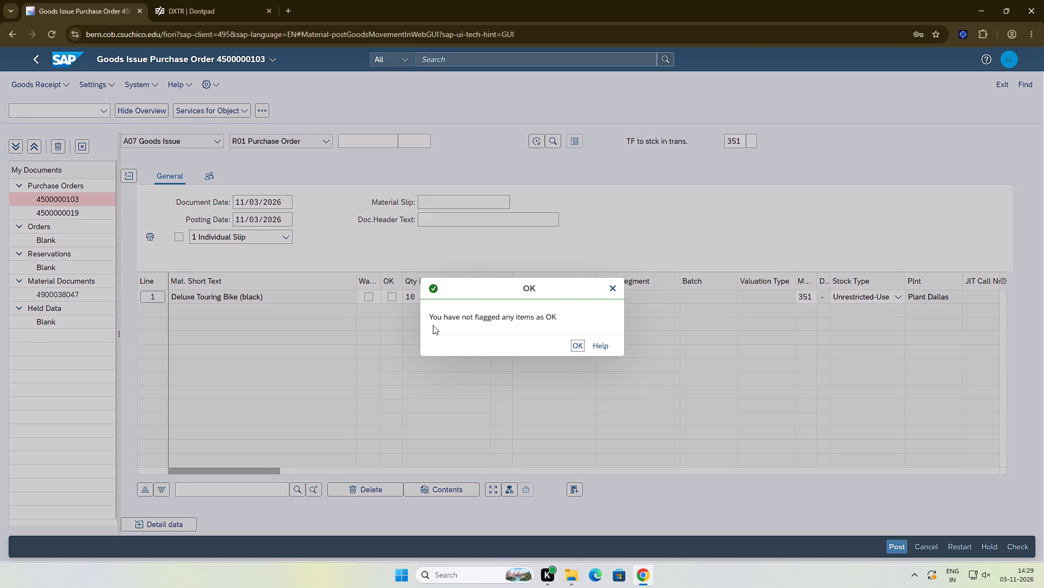
pyautogui.click(615, 291)
pyautogui.click(393, 290)
pyautogui.click(394, 296)
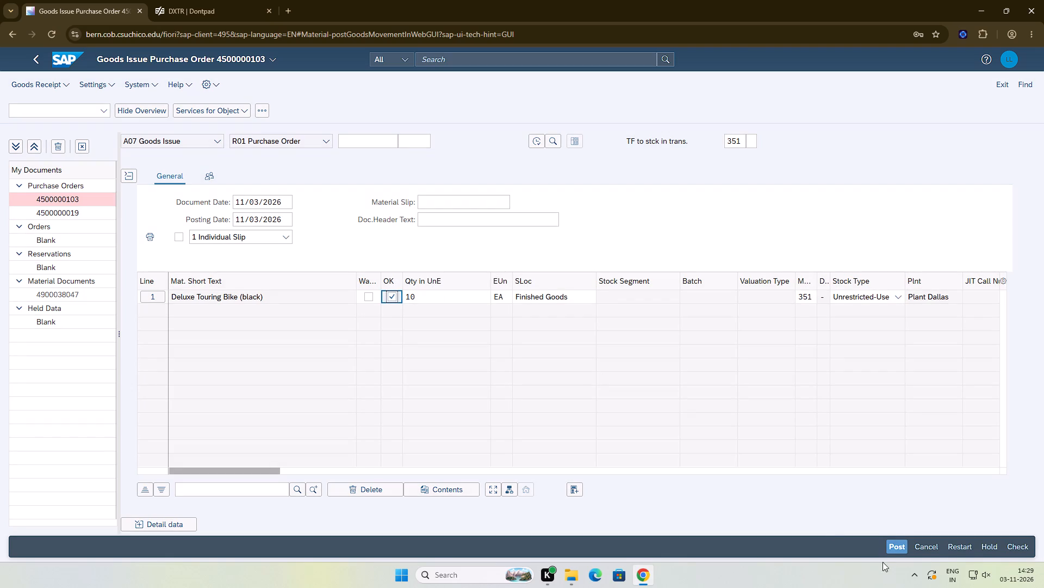
pyautogui.click(896, 544)
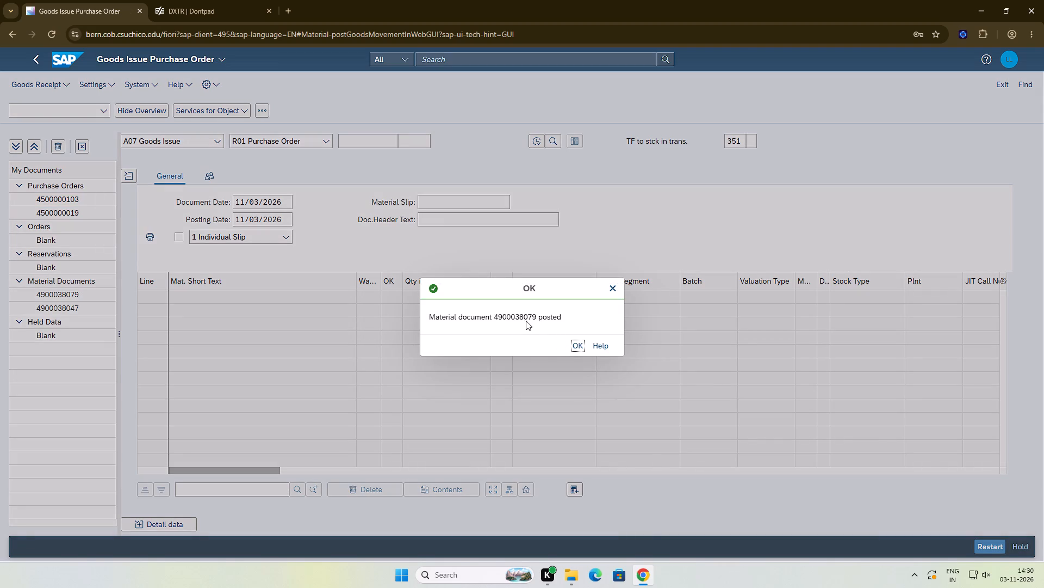
pyautogui.moveTo(536, 316); pyautogui.dragTo(494, 320)
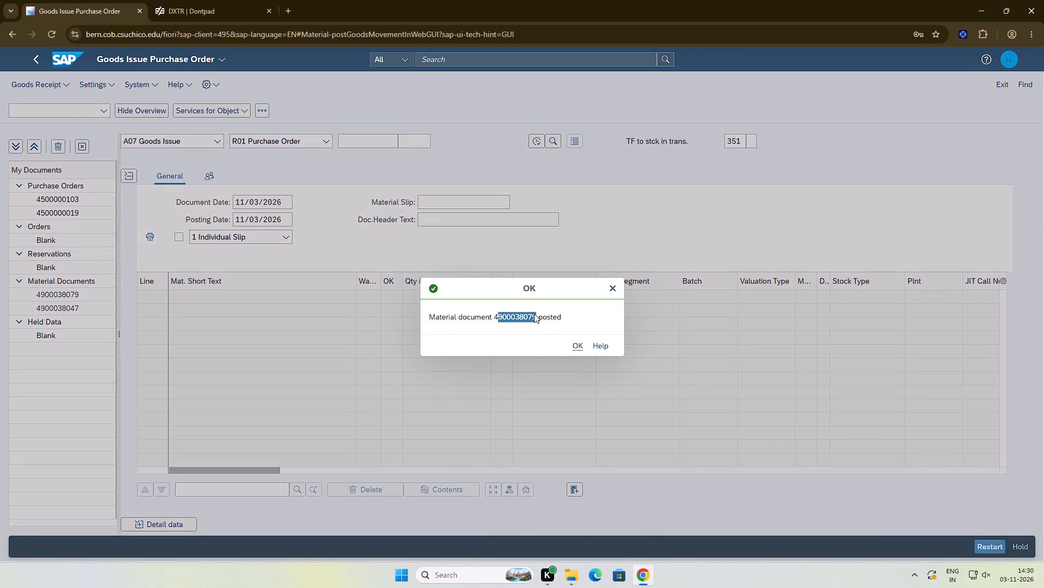
pyautogui.hotkey('ctrl', 'c')
pyautogui.click(194, 0)
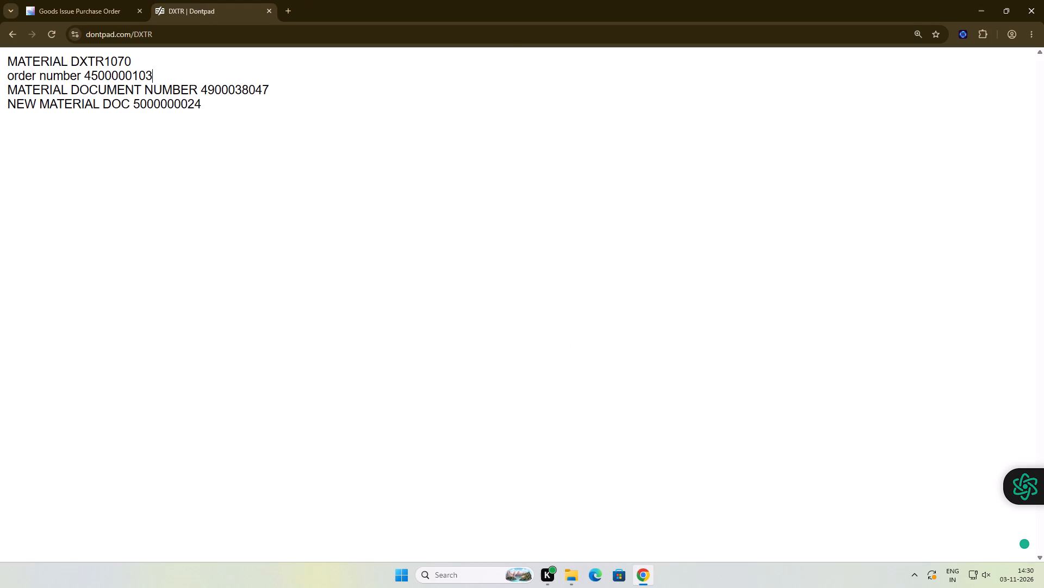
pyautogui.moveTo(289, 91); pyautogui.dragTo(192, 89)
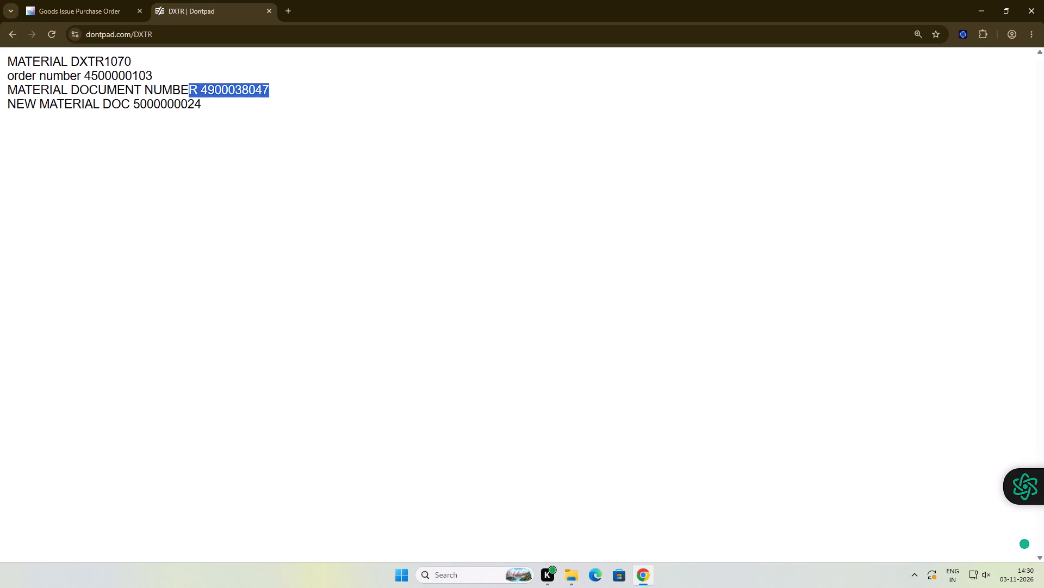
pyautogui.moveTo(192, 89); pyautogui.dragTo(201, 89)
pyautogui.hotkey('ctrl', 'v')
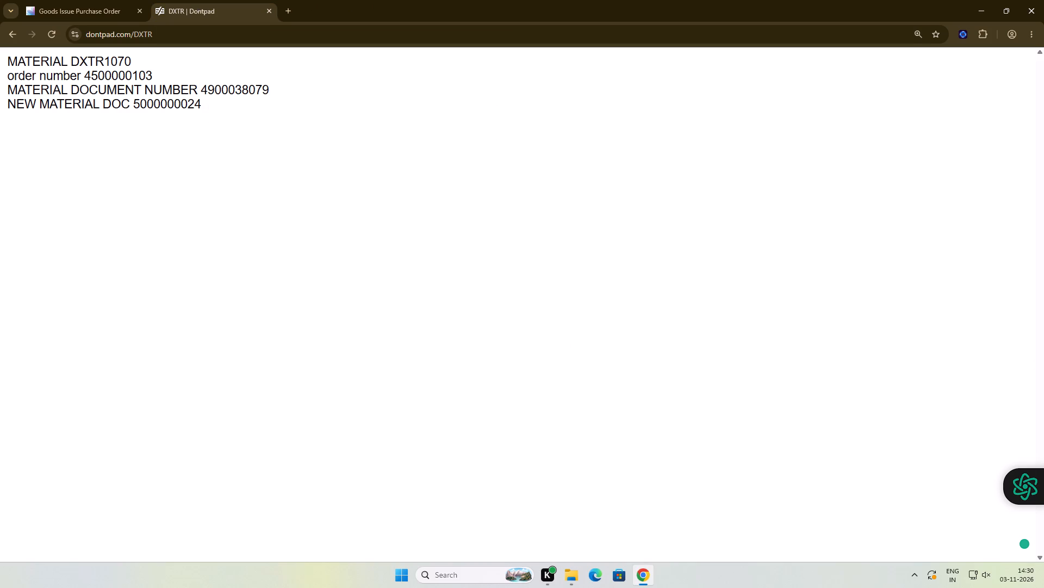
pyautogui.click(95, 3)
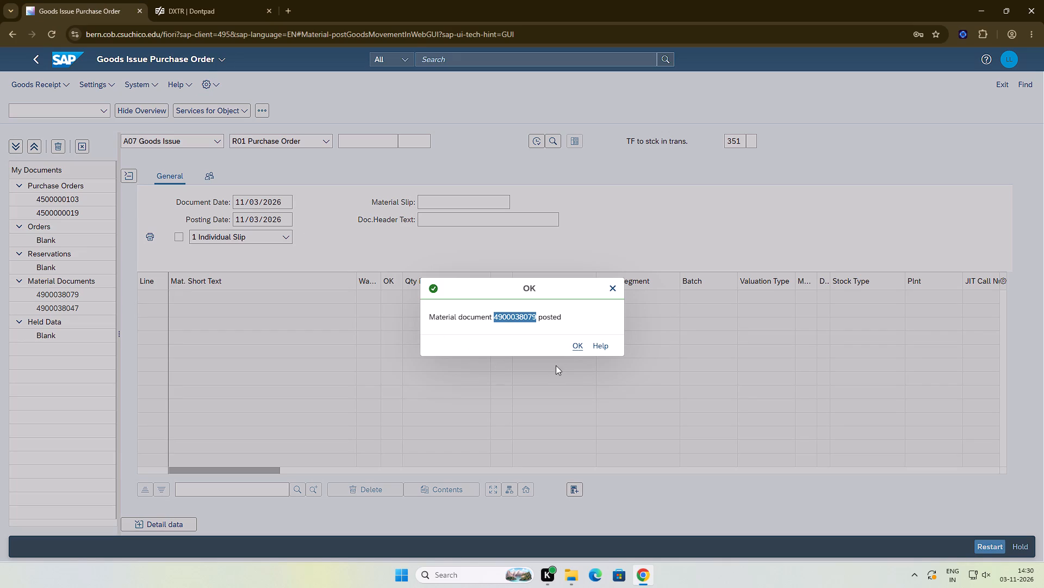
pyautogui.click(573, 345)
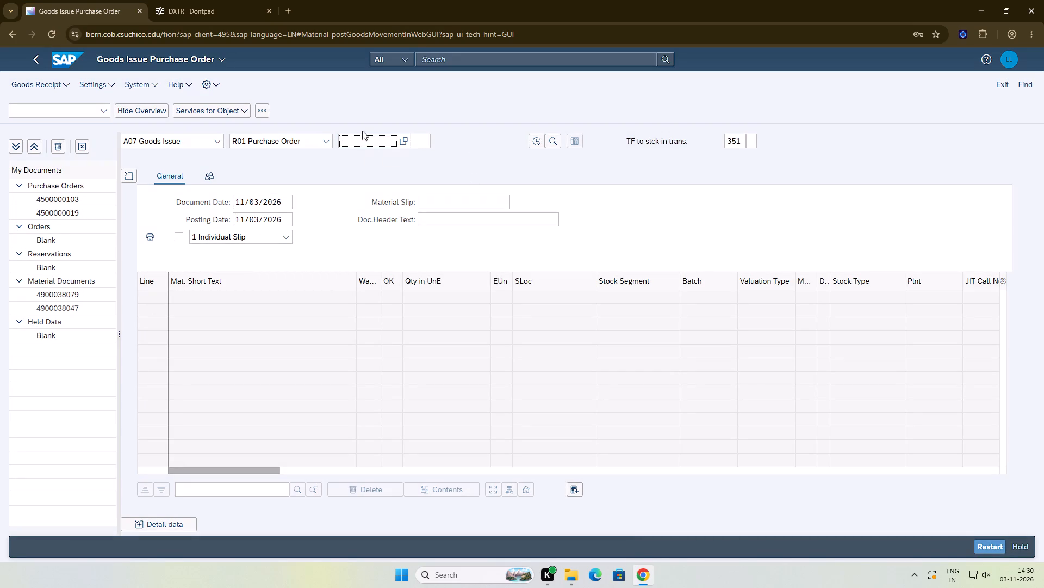
# Open the purchase order search and set the supplying plant to Plant Dallas (DL00) and the plant to DC San Diego (SD00).
pyautogui.click(556, 140)
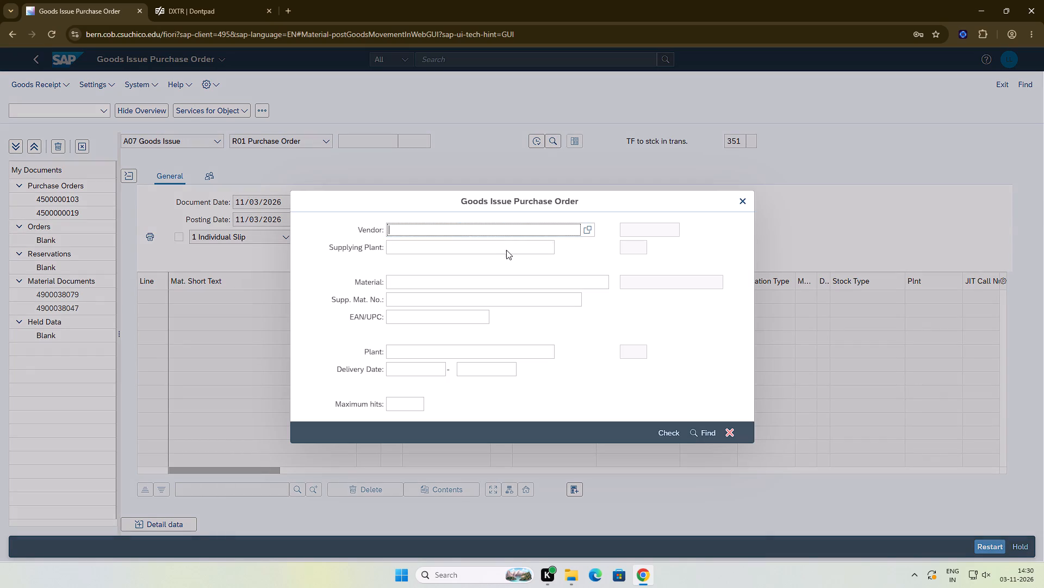
pyautogui.click(509, 244)
pyautogui.click(556, 246)
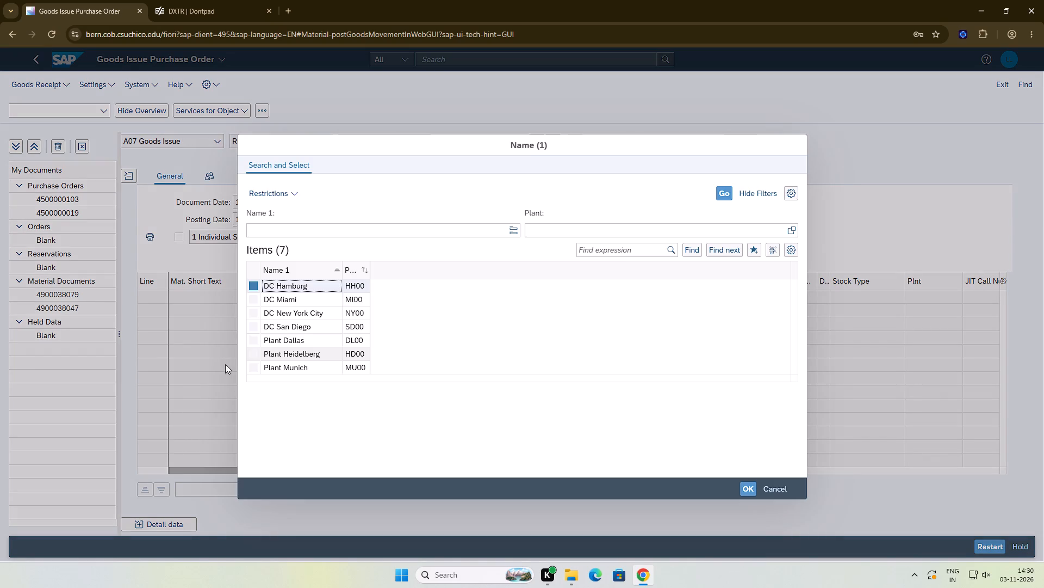
pyautogui.click(299, 336)
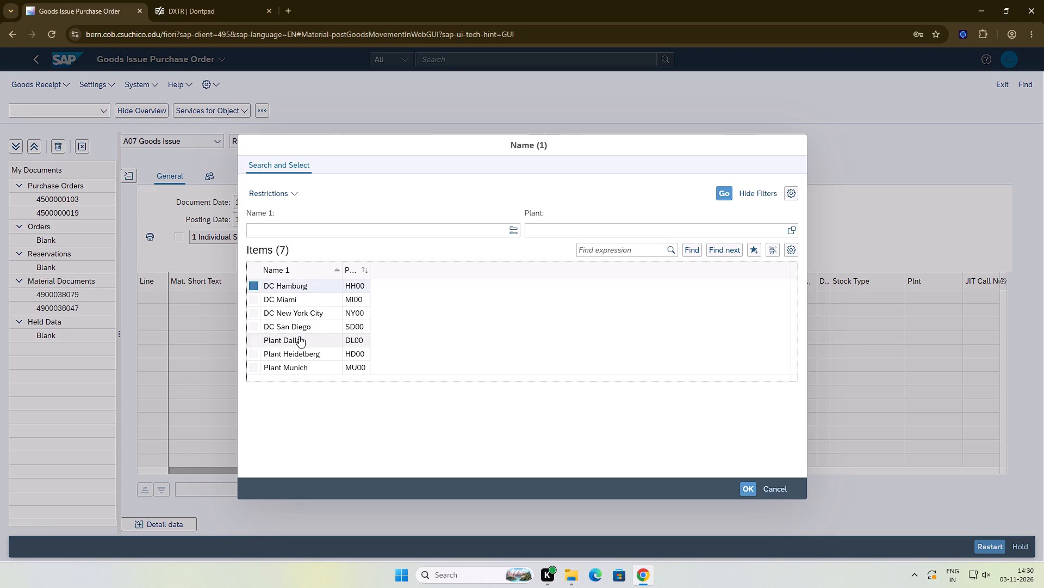
pyautogui.click(753, 489)
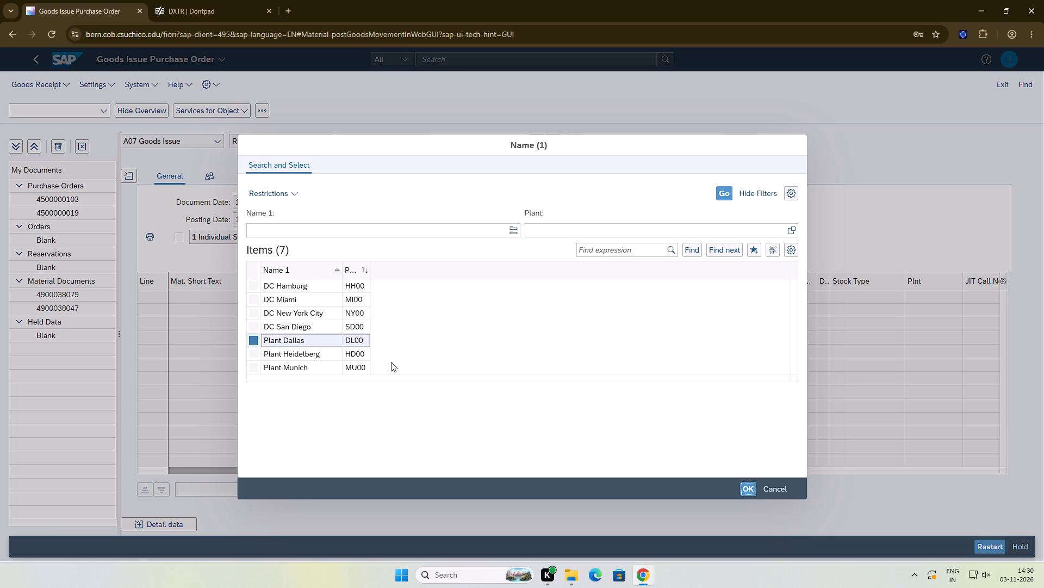
pyautogui.click(517, 359)
pyautogui.click(525, 357)
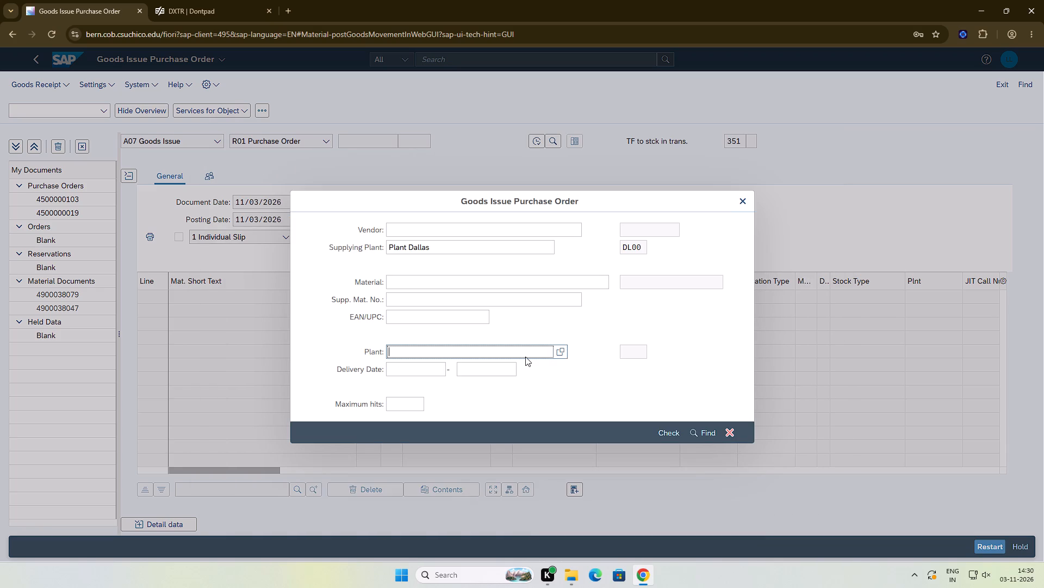
pyautogui.click(566, 353)
pyautogui.click(322, 326)
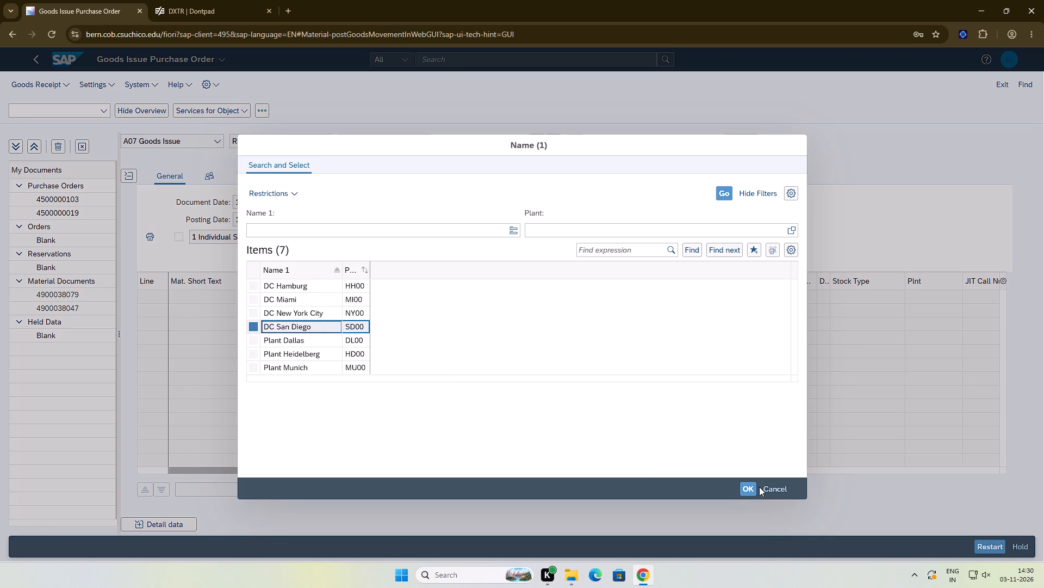
pyautogui.click(747, 487)
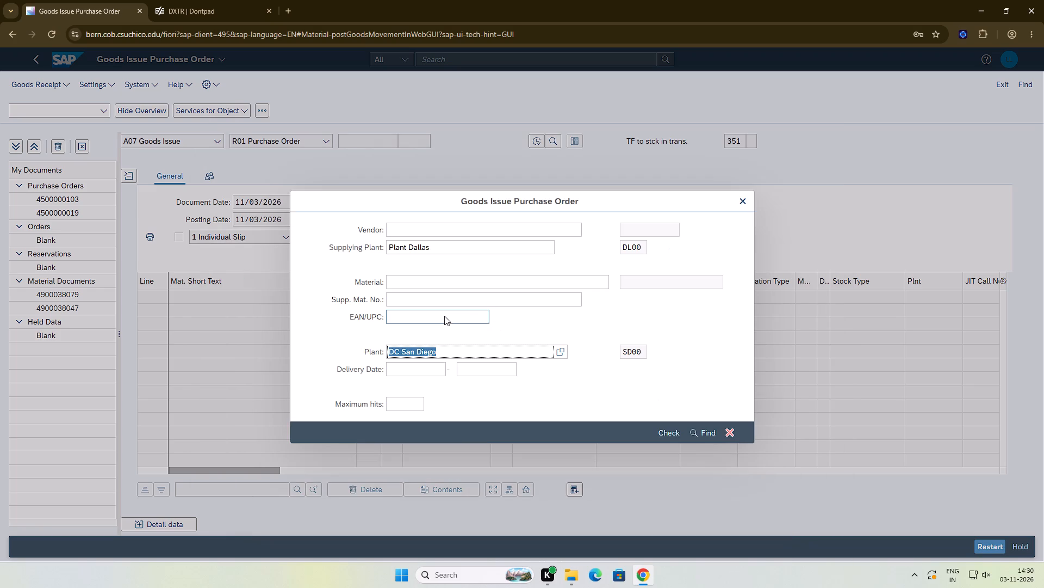
# Add material DXTR1070 to the search criteria, check them, run the purchase order search and close the resulting messages.
pyautogui.click(449, 287)
pyautogui.write('DXTR')
pyautogui.write('10')
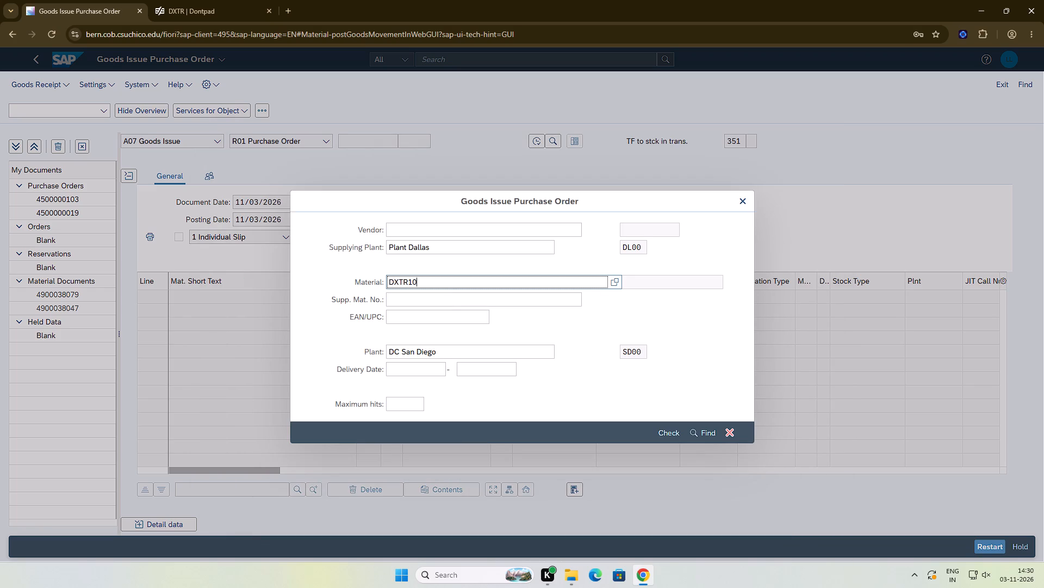
pyautogui.write('70')
pyautogui.press('Return')
pyautogui.click(660, 423)
pyautogui.click(672, 433)
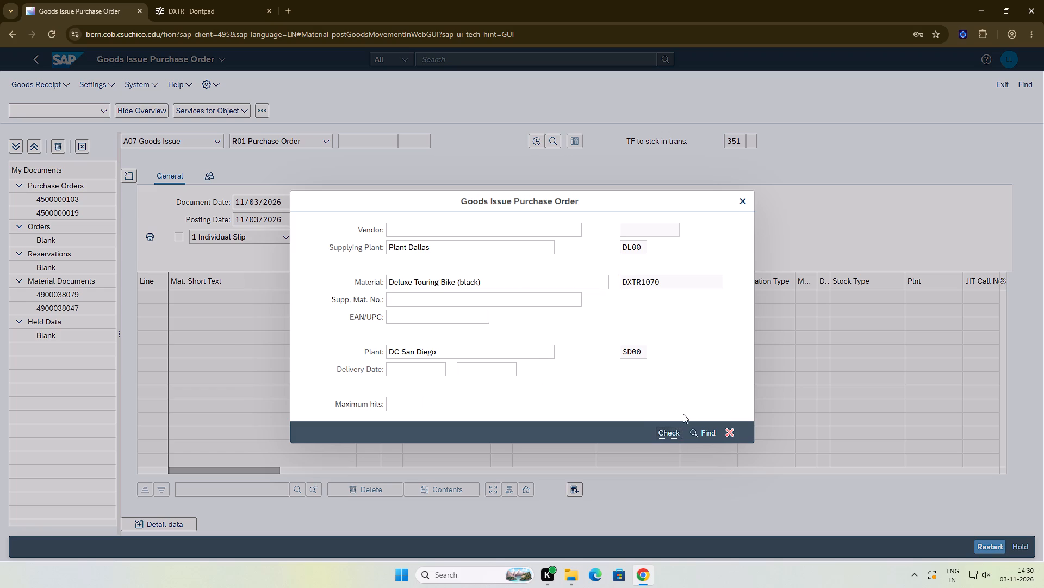
pyautogui.click(702, 433)
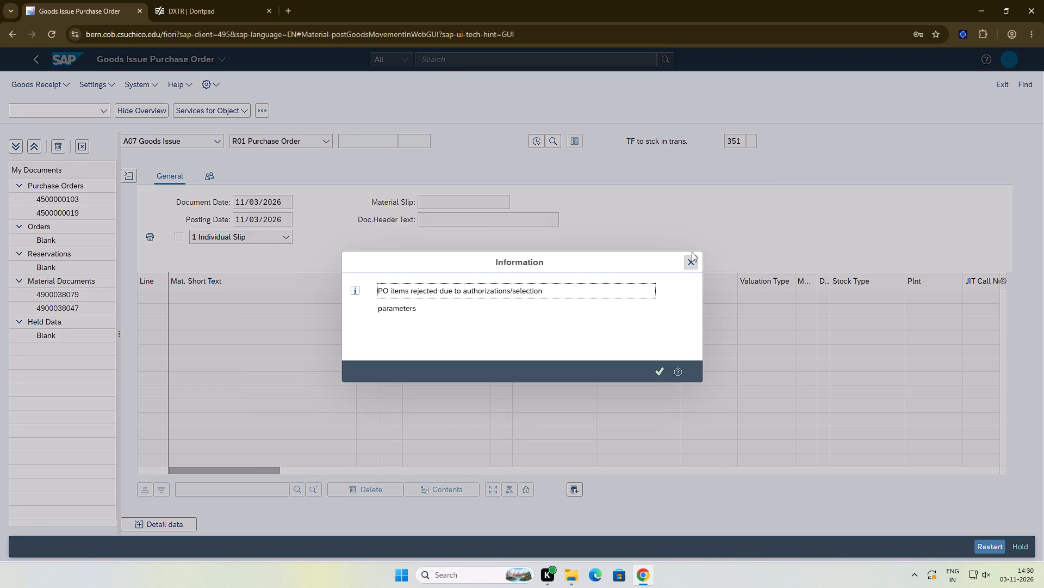
pyautogui.click(691, 262)
pyautogui.click(698, 258)
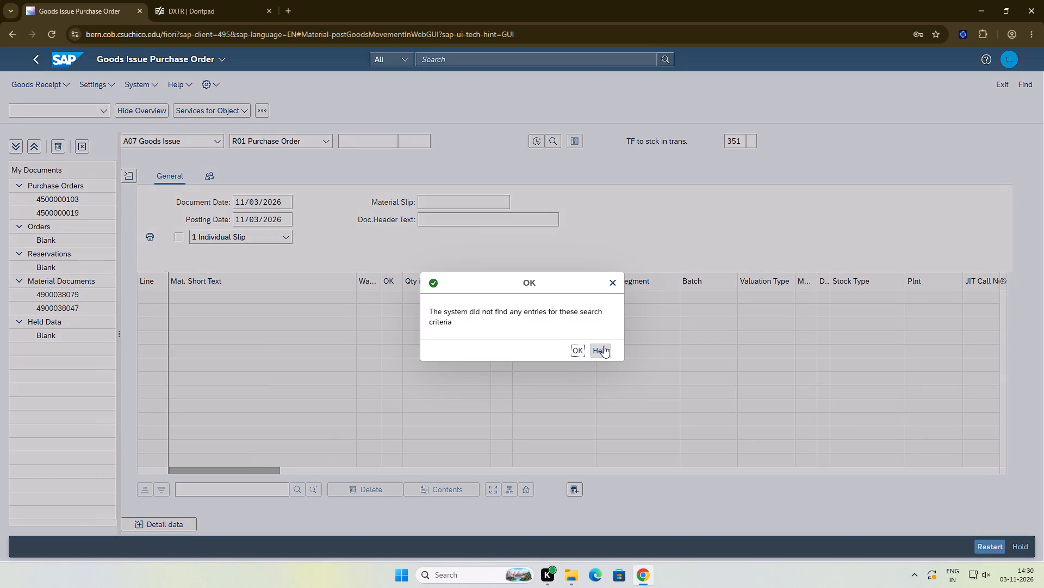
pyautogui.click(571, 345)
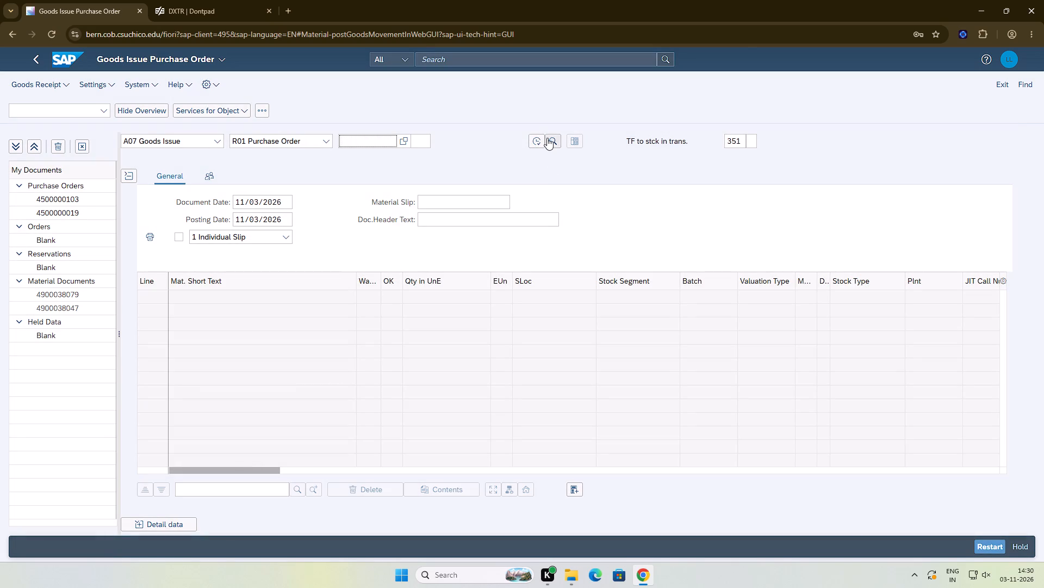
# Repeat the purchase order search for supplying plant DL00 and material DXTR1070, with the plant set to DC San Diego (SD00).
pyautogui.click(547, 138)
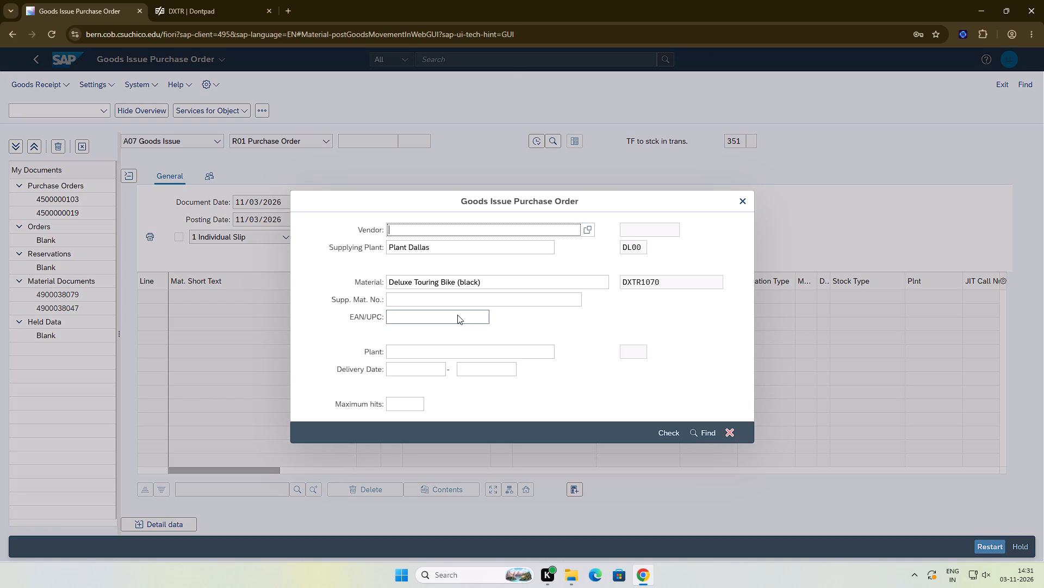
pyautogui.click(462, 353)
pyautogui.click(565, 357)
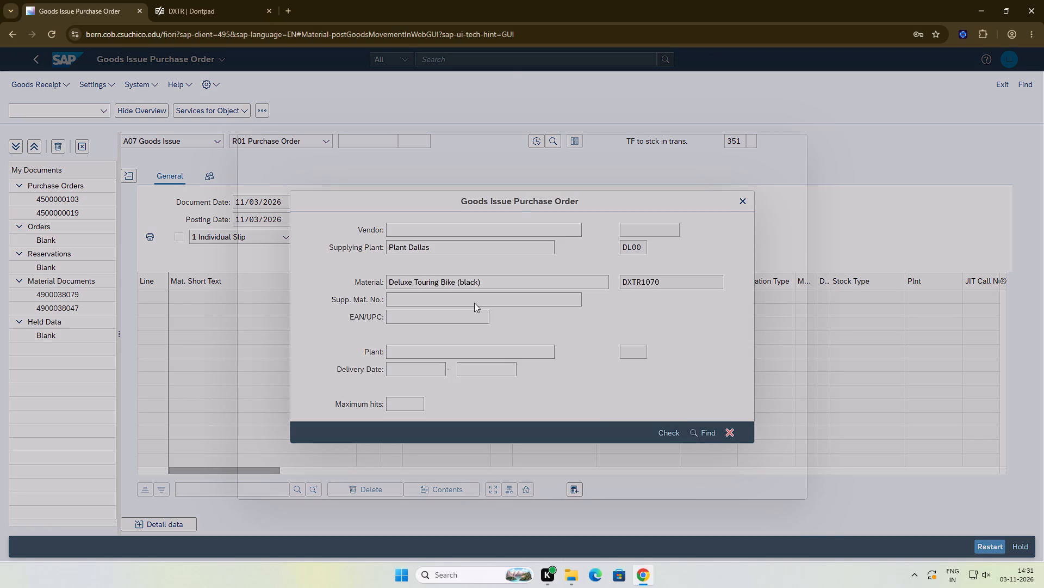
pyautogui.click(313, 330)
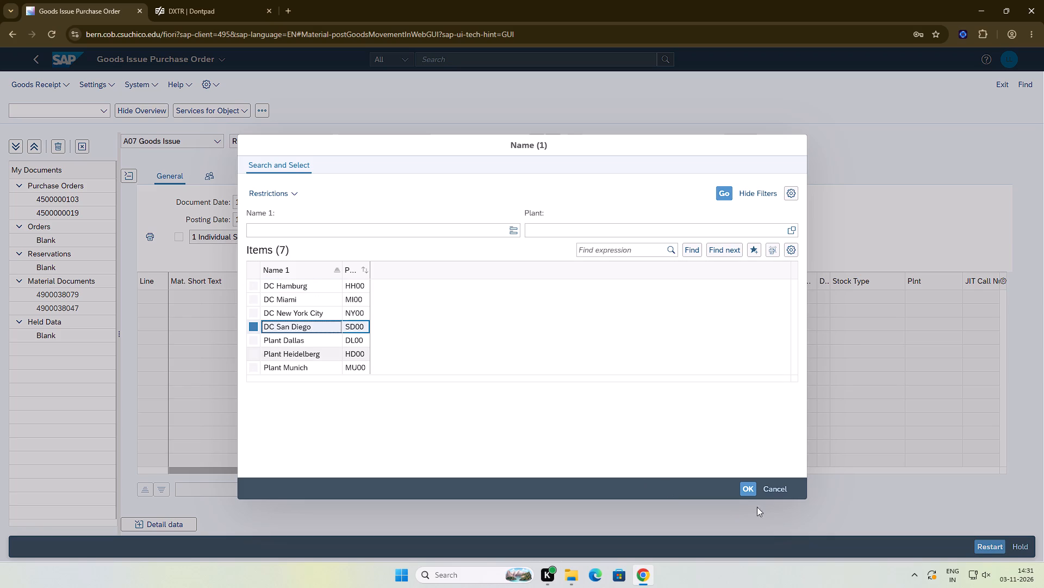
pyautogui.click(748, 486)
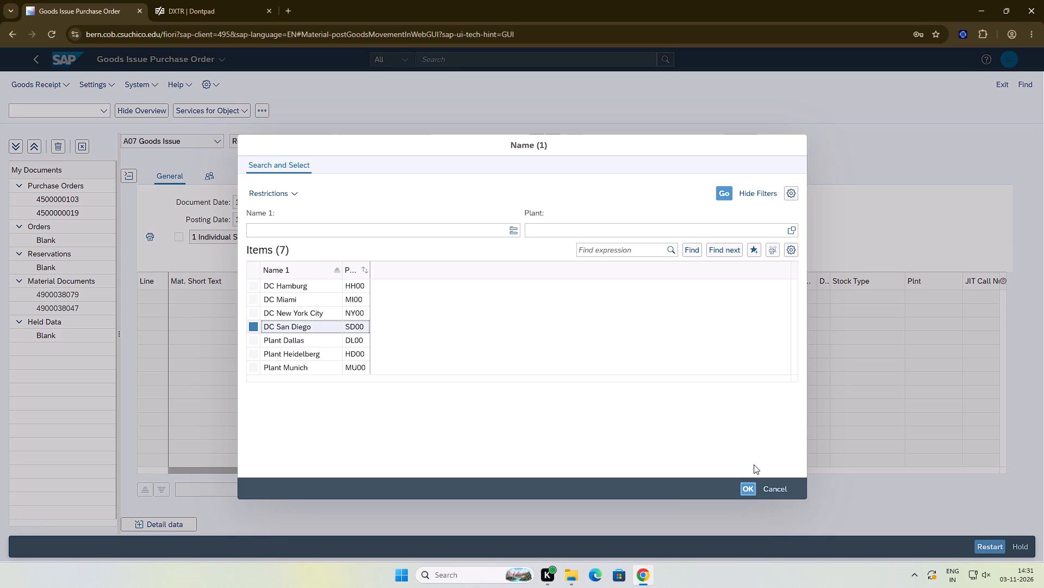
pyautogui.click(700, 430)
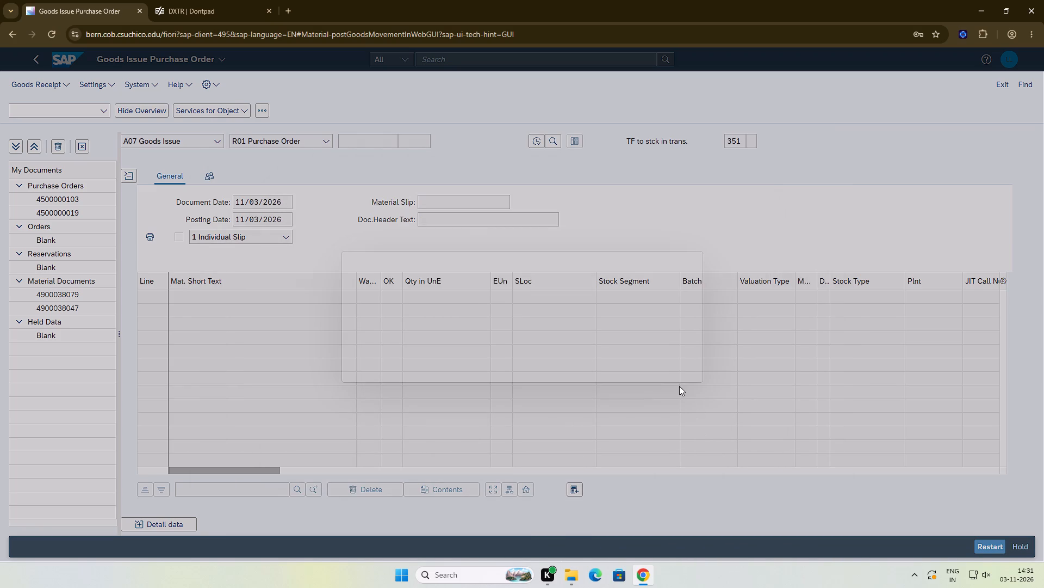
pyautogui.click(661, 372)
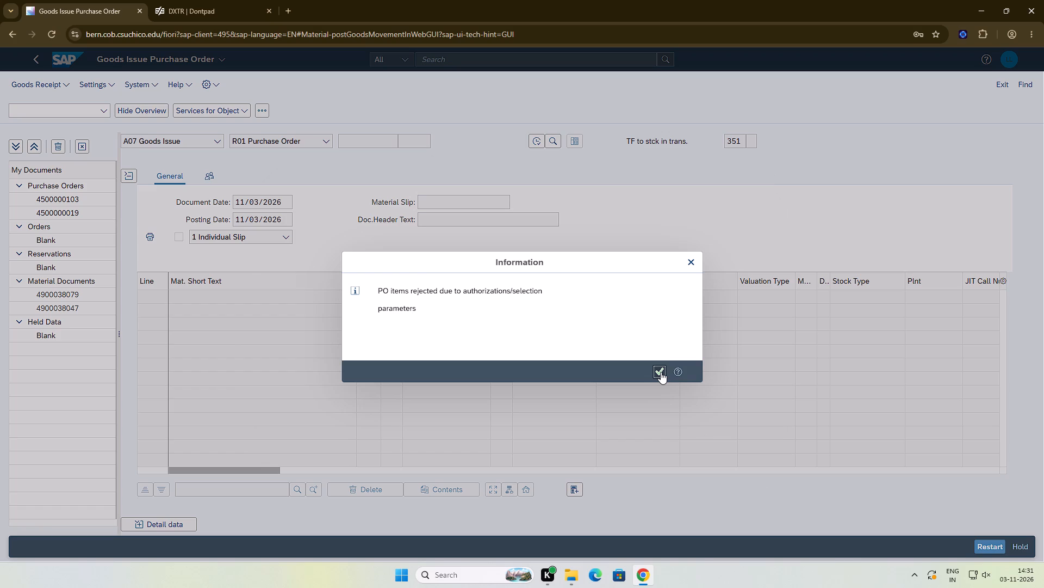
pyautogui.click(576, 347)
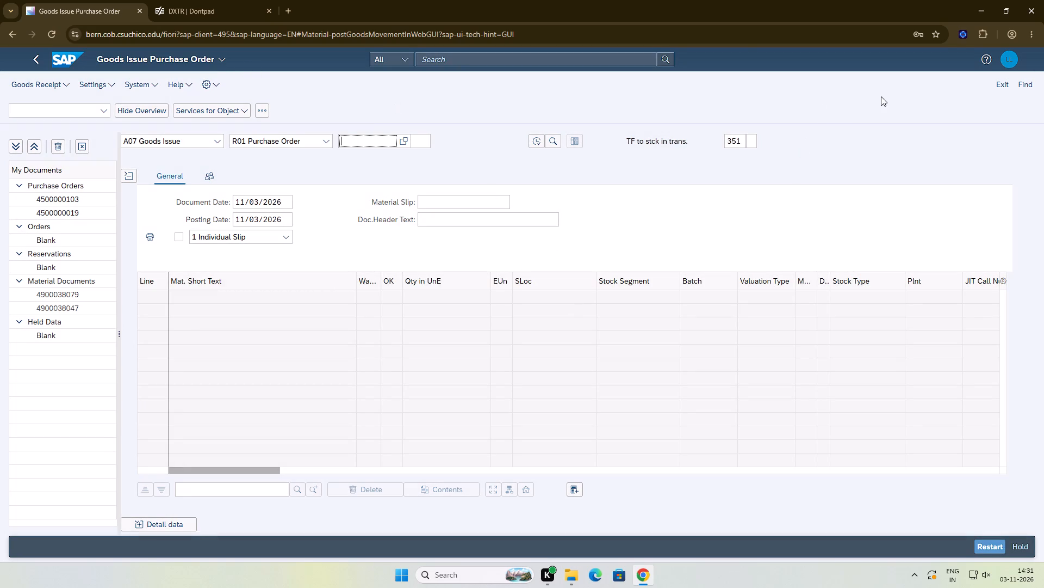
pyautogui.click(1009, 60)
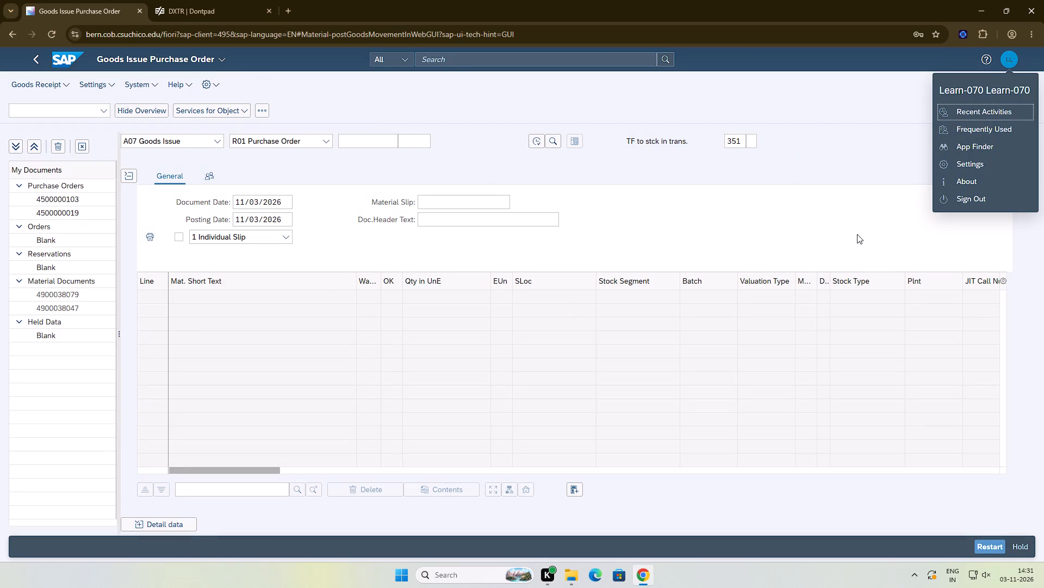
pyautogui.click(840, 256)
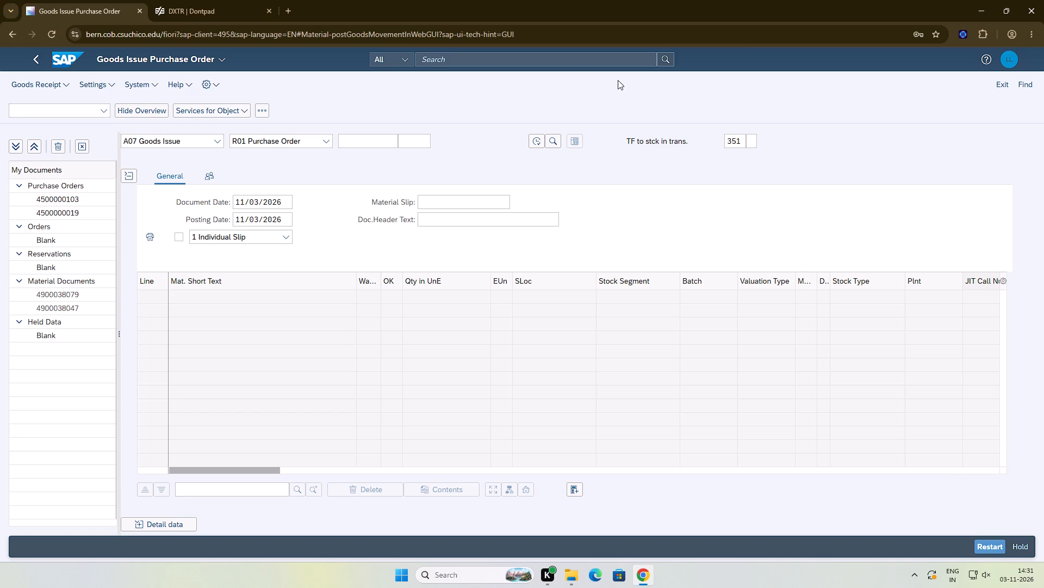
# Return to the SAP home page and open Display Stock Overview from the Warehouse Management area.
pyautogui.click(59, 54)
pyautogui.click(1009, 79)
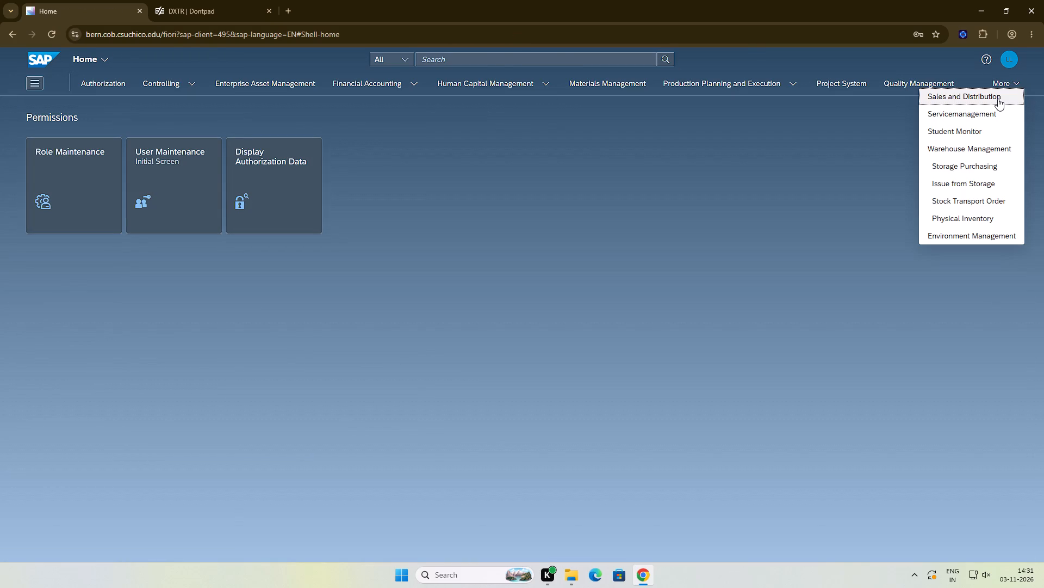
pyautogui.rightClick(1003, 200)
pyautogui.click(663, 375)
pyautogui.click(1023, 63)
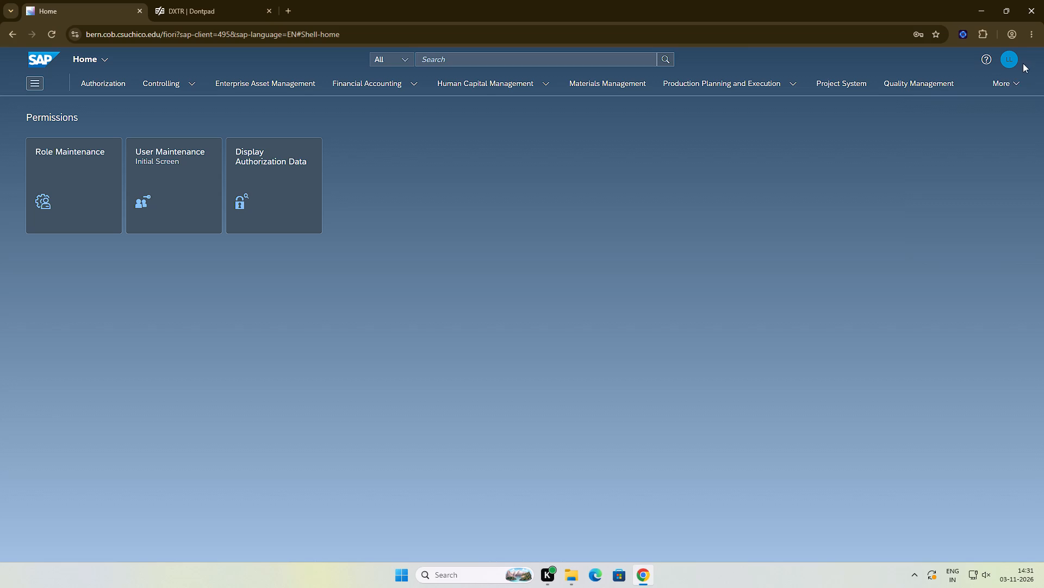
pyautogui.click(1019, 79)
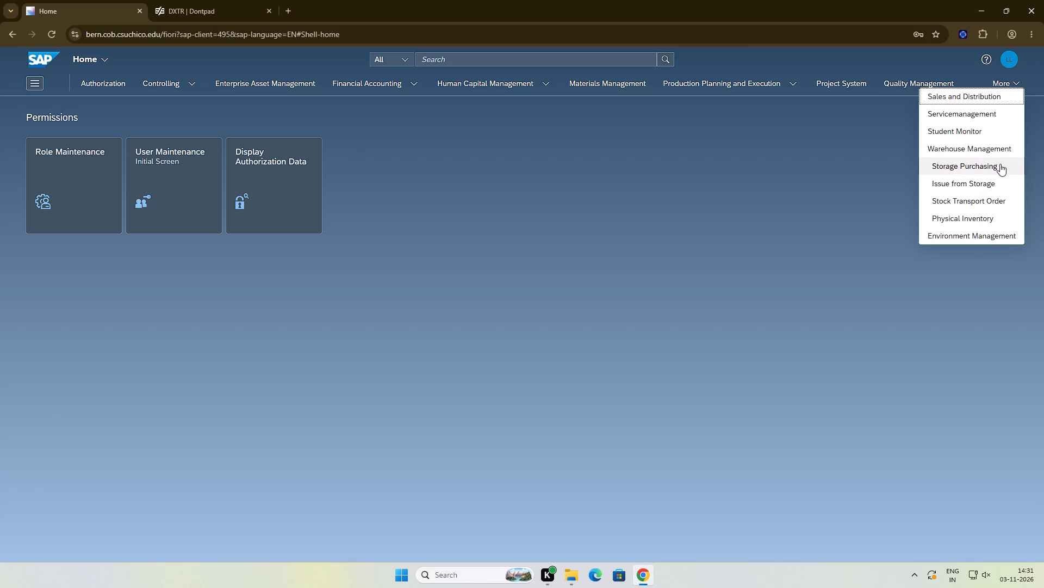
pyautogui.click(993, 144)
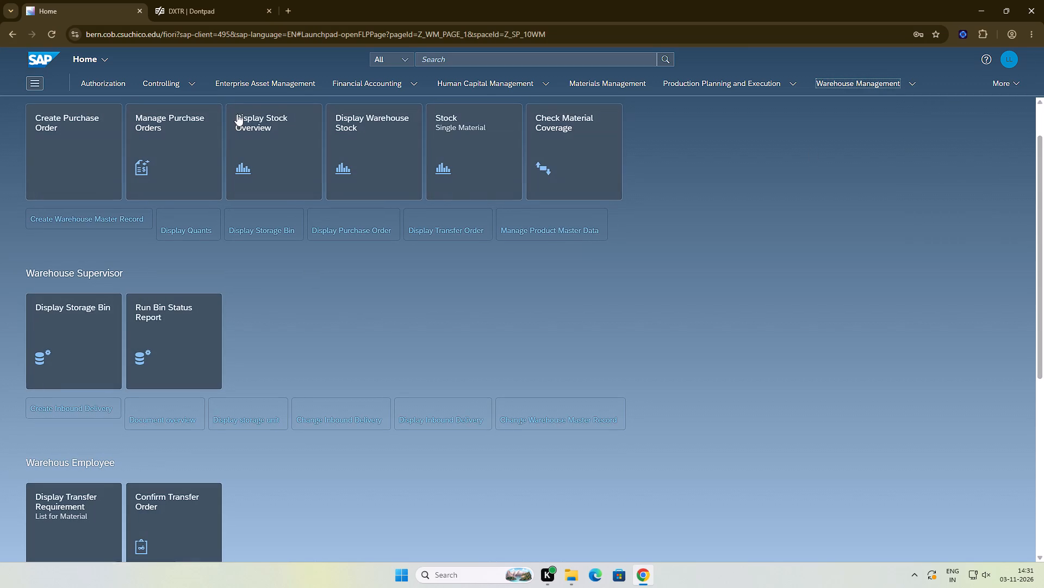
pyautogui.scroll(3, 256, 346)
pyautogui.click(282, 203)
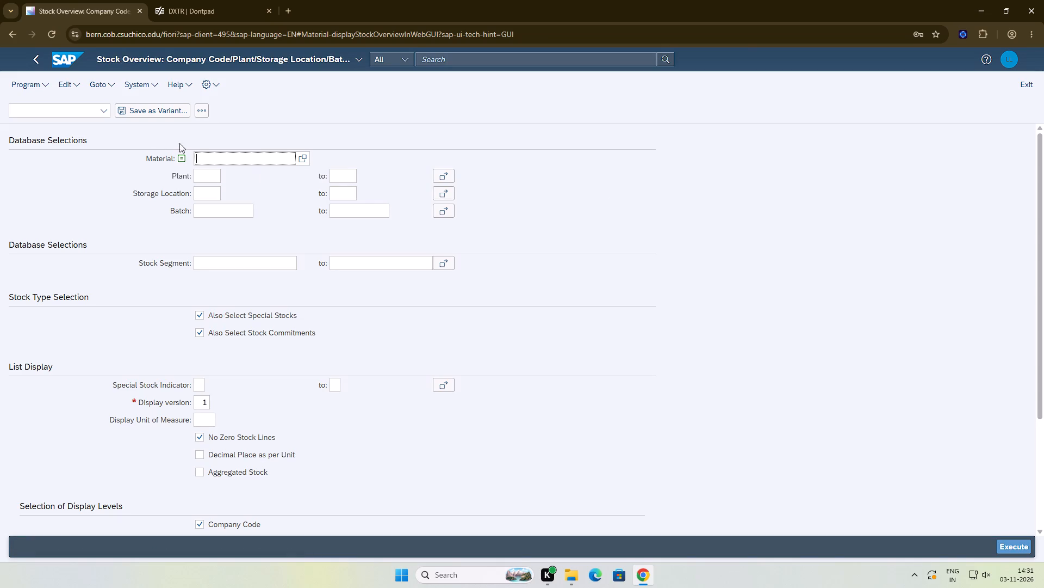
# Enter DXTR1070 as the material in the stock overview selection.
pyautogui.click(210, 158)
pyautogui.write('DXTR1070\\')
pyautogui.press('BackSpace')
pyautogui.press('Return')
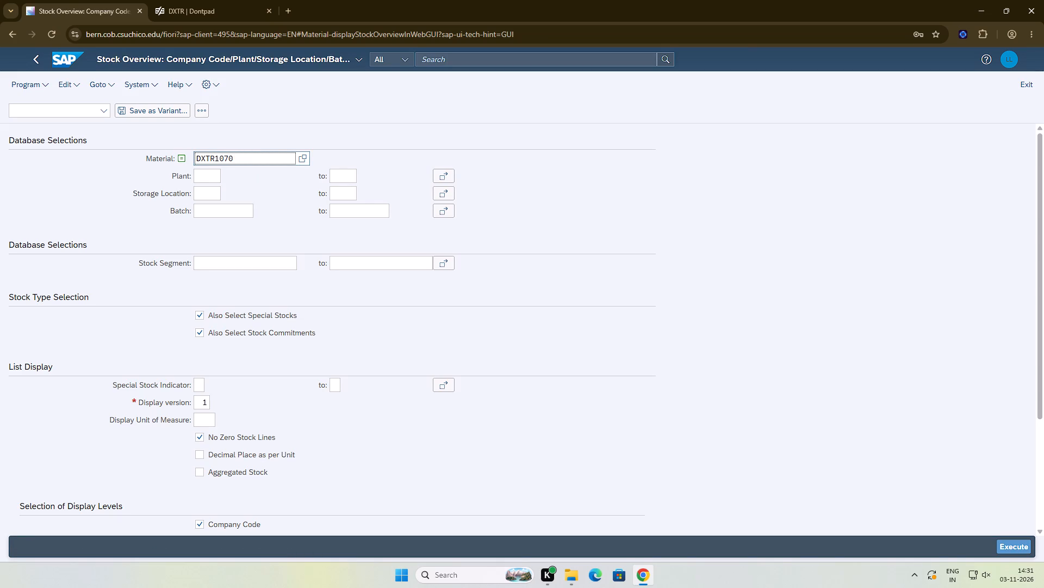
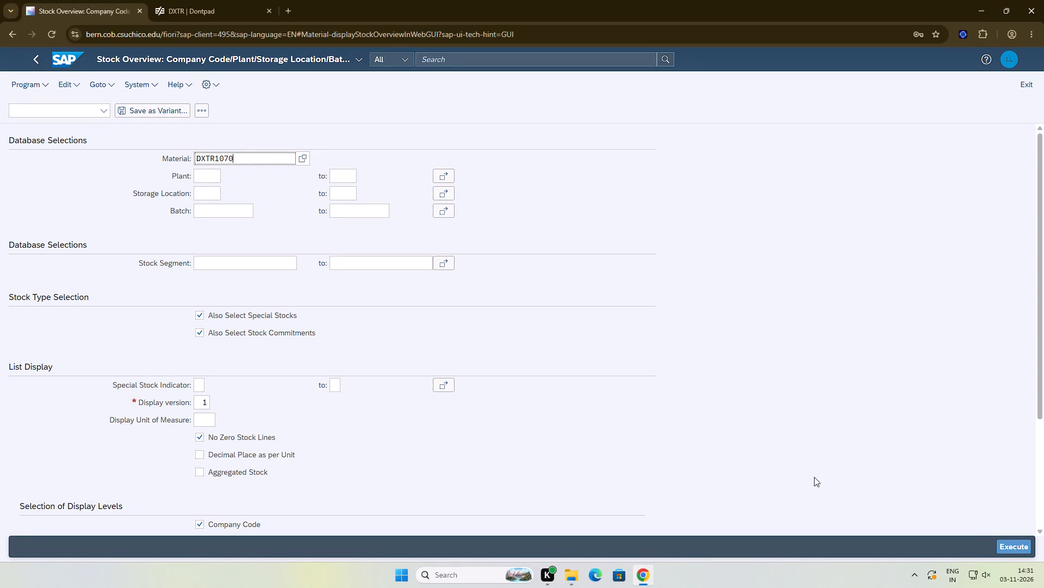
# Run the stock overview for material DXTR1070 and examine the stock by plant.
pyautogui.click(1005, 546)
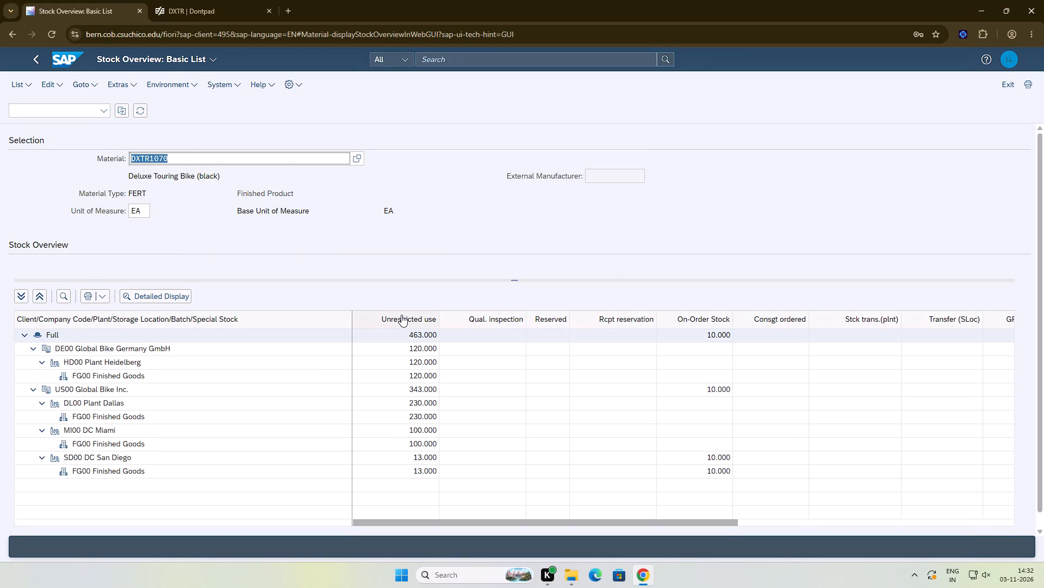
pyautogui.scroll(-4, 401, 315)
pyautogui.scroll(4, 402, 315)
# Open Display Warehouse Stock from the Warehouse Management area and run the report for material DXTR1070.
pyautogui.click(82, 54)
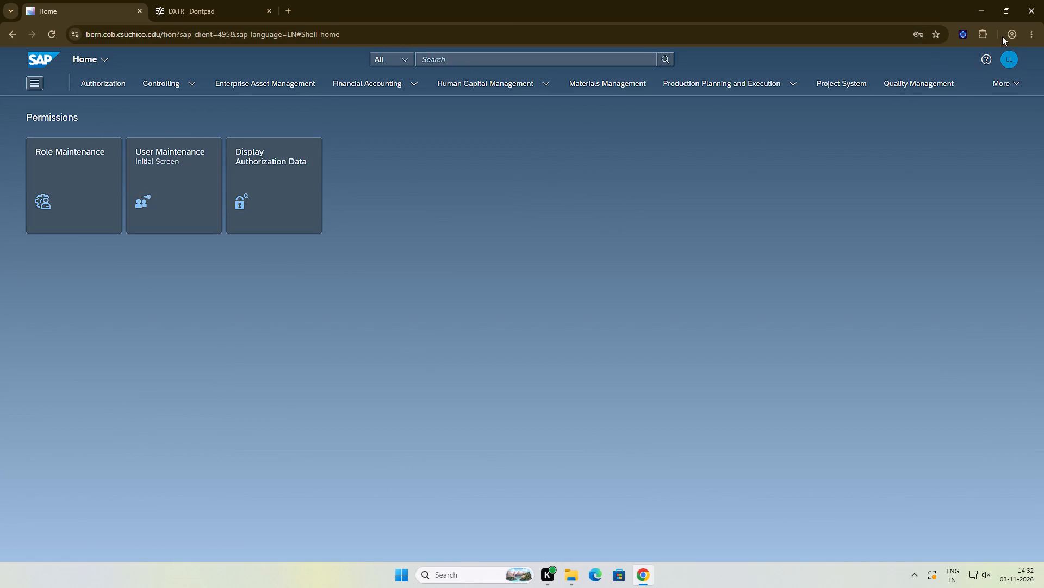
pyautogui.click(1013, 57)
pyautogui.click(856, 139)
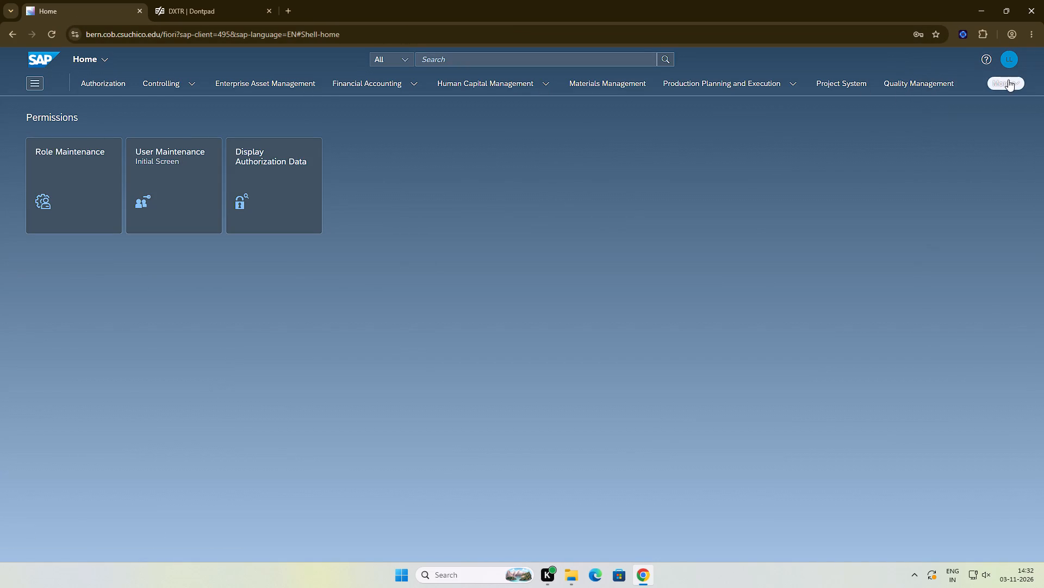
pyautogui.click(1008, 79)
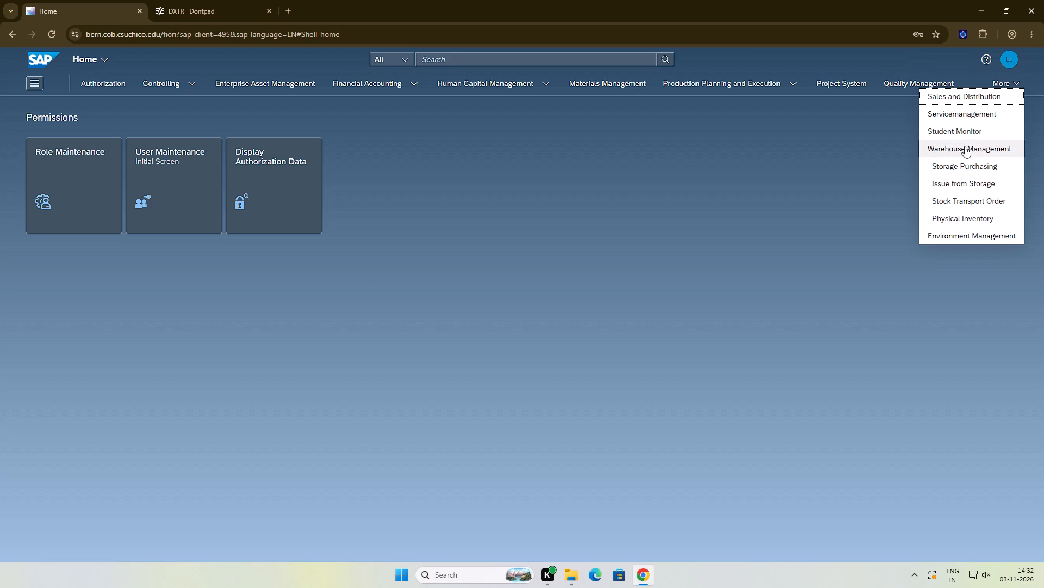
pyautogui.click(965, 146)
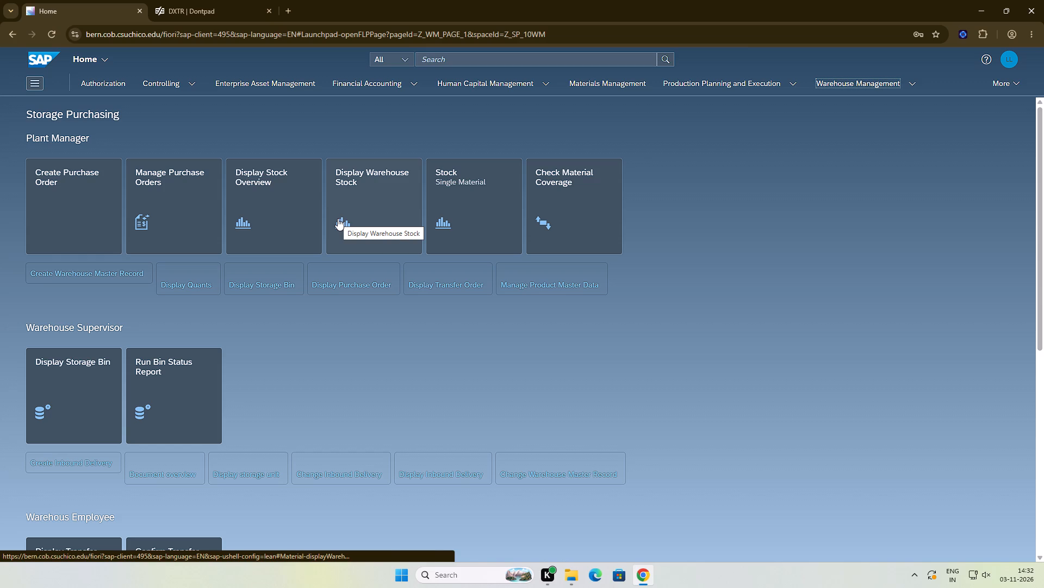
pyautogui.scroll(-2, 365, 215)
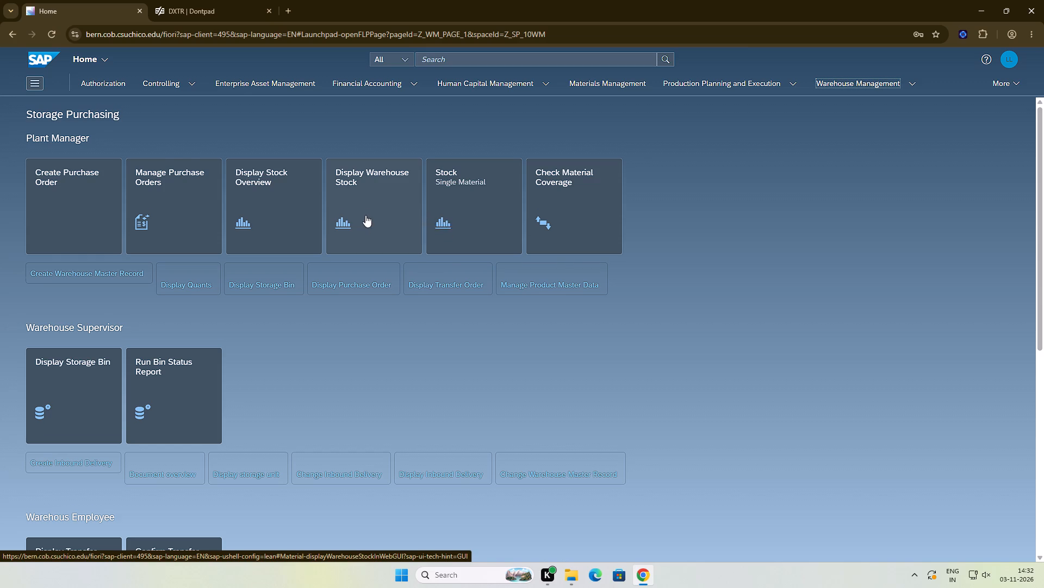
pyautogui.scroll(-4, 365, 215)
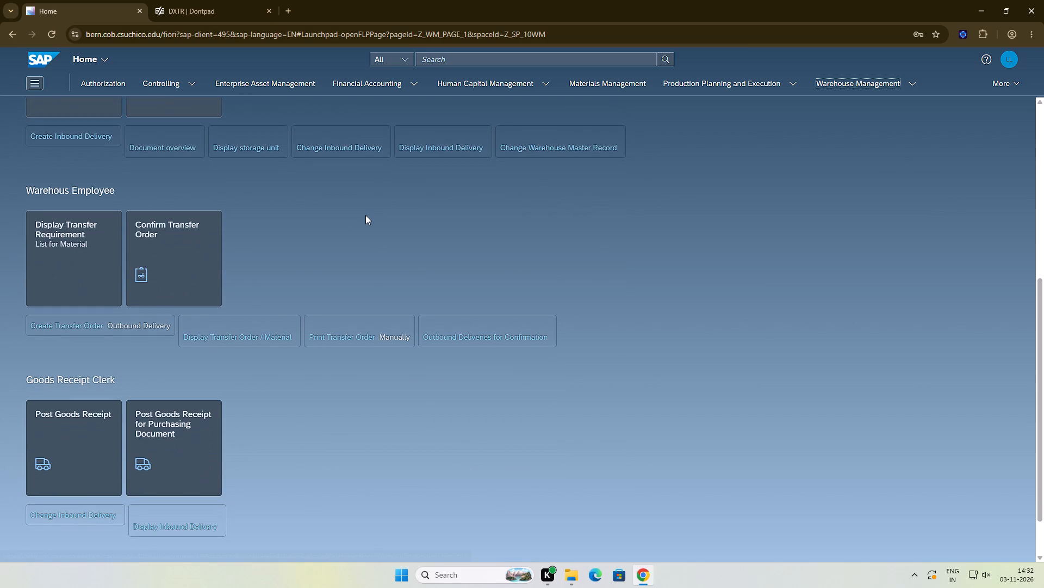
pyautogui.scroll(7, 365, 215)
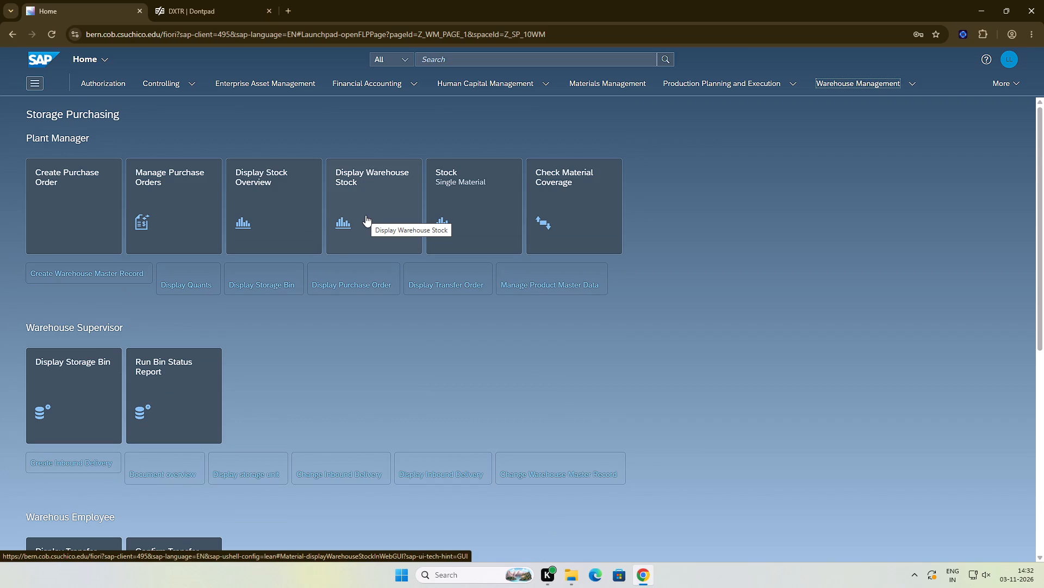
pyautogui.click(365, 215)
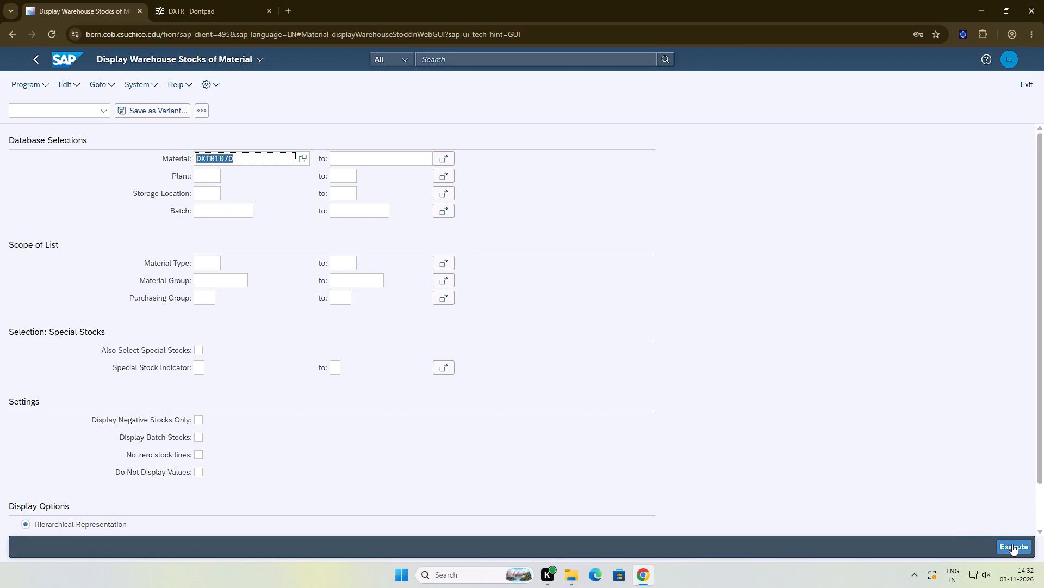
pyautogui.click(1012, 544)
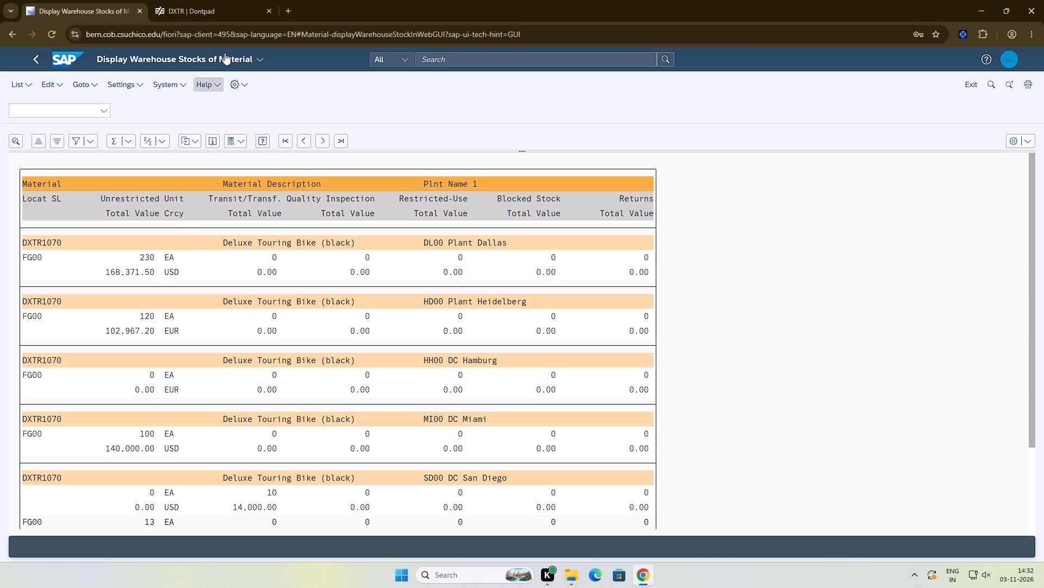
# Return to the SAP home page and open the Goods Receipt Clerk's Post Goods Movement app from Stock Transport Order.
pyautogui.click(71, 61)
pyautogui.click(1005, 90)
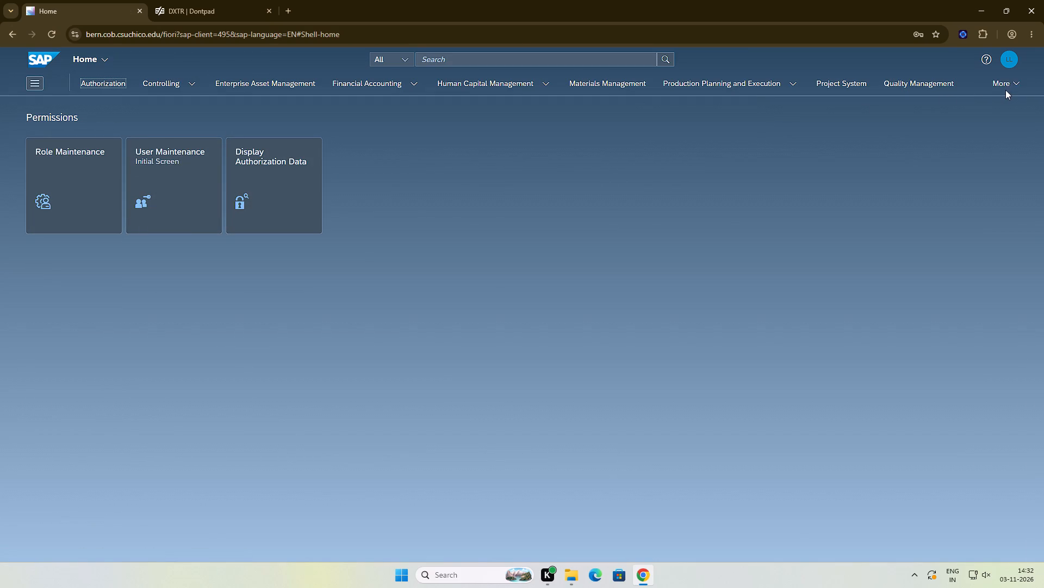
pyautogui.click(1011, 84)
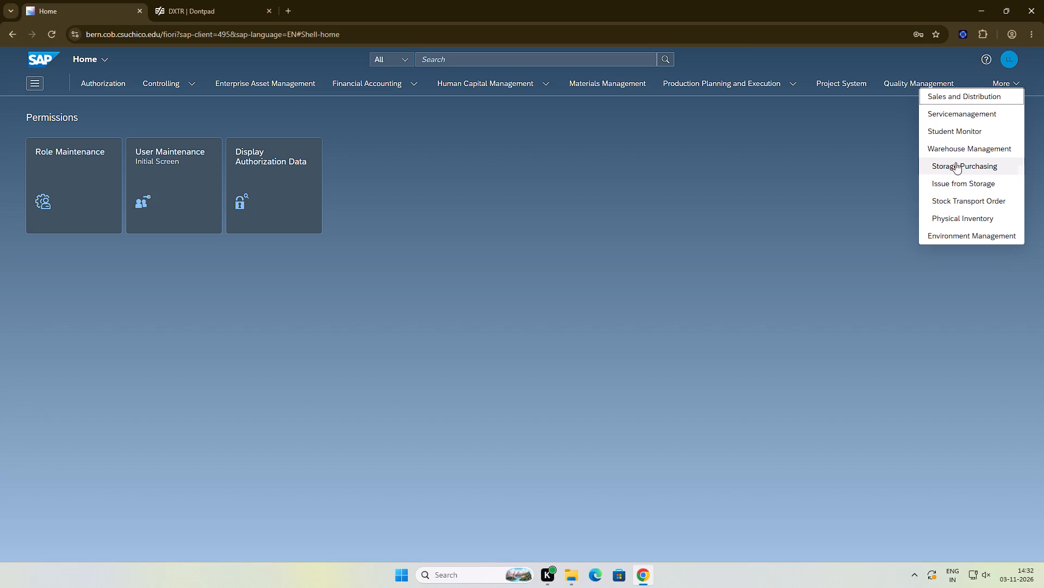
pyautogui.click(967, 197)
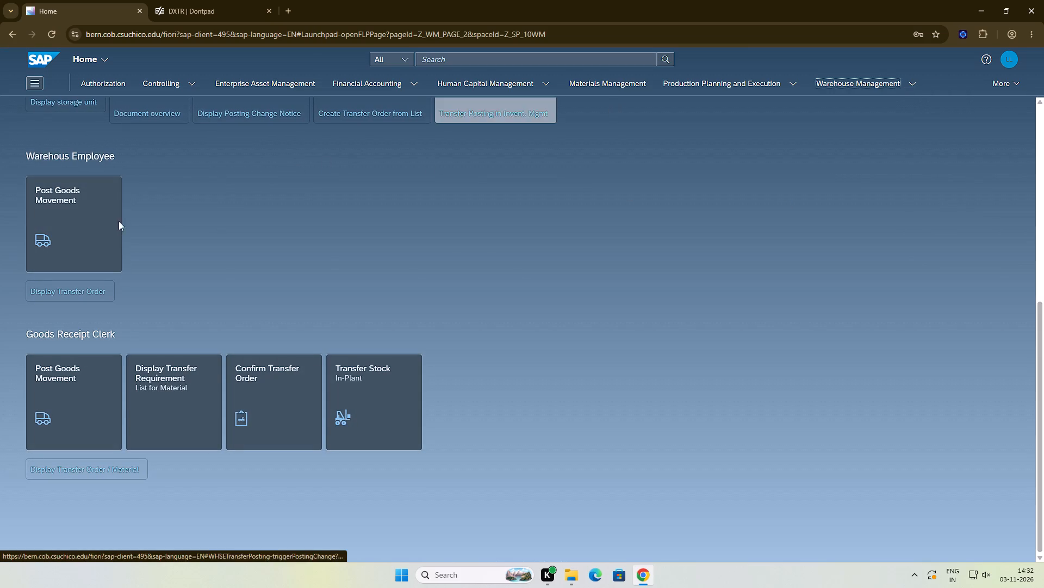
pyautogui.click(63, 218)
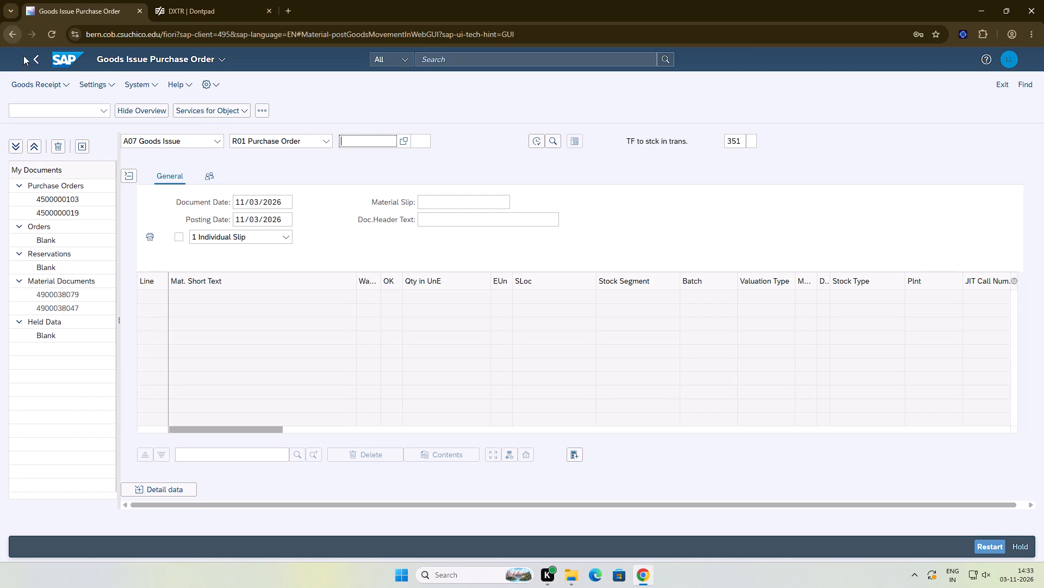
pyautogui.click(33, 63)
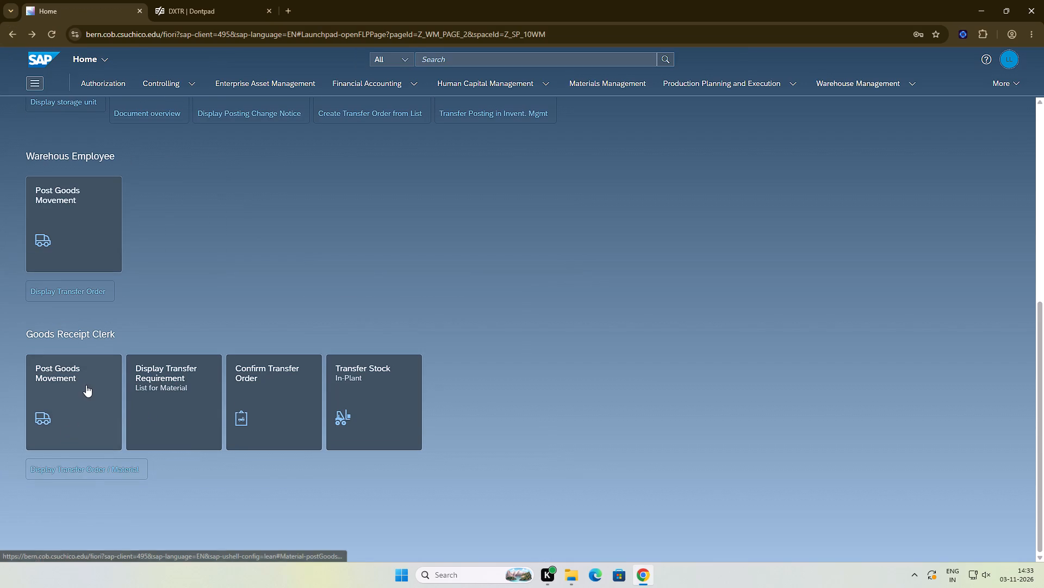
pyautogui.click(86, 384)
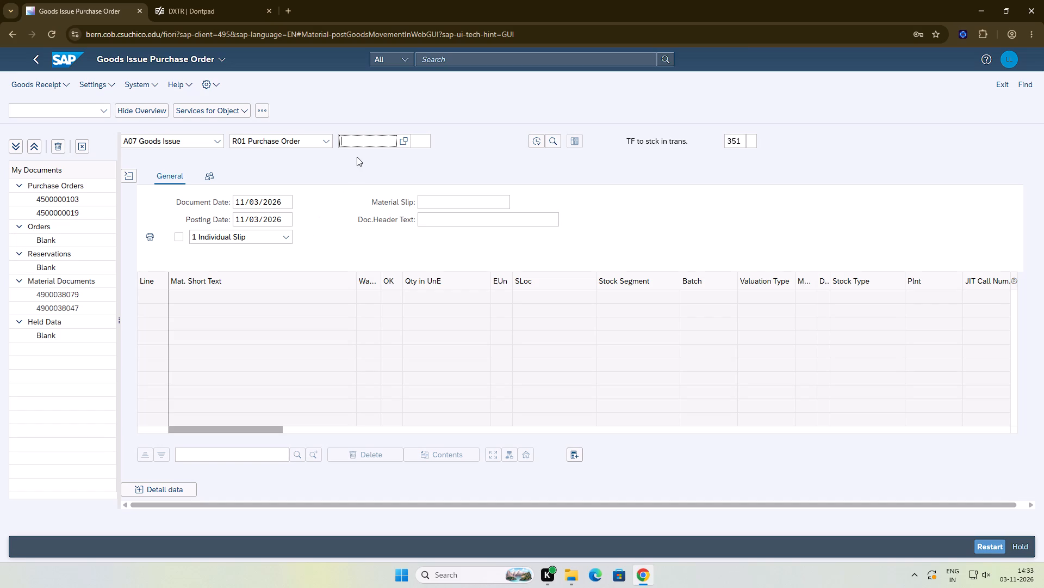
pyautogui.click(361, 143)
pyautogui.click(368, 144)
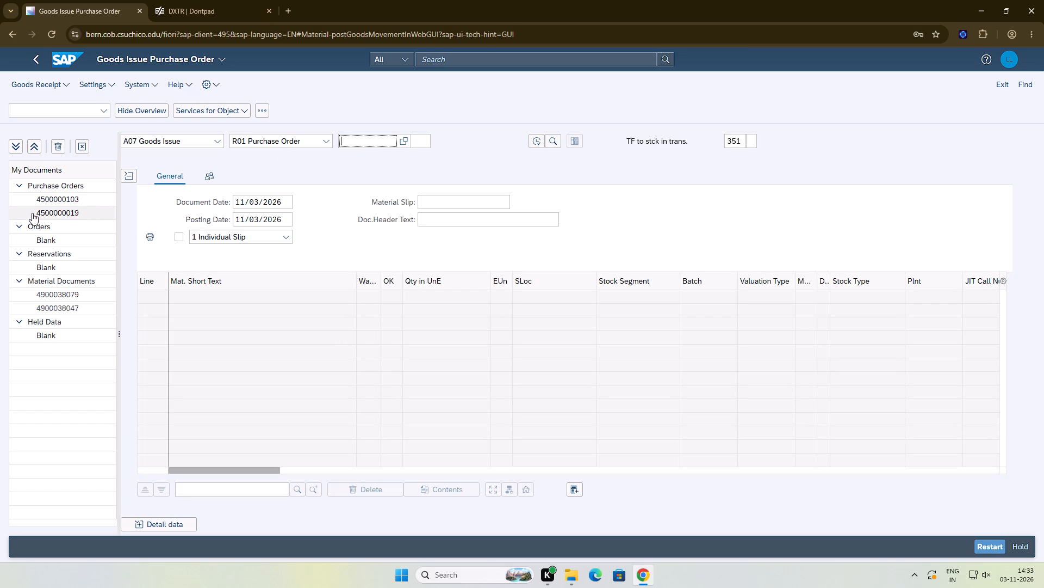
pyautogui.moveTo(35, 200); pyautogui.dragTo(107, 198)
pyautogui.moveTo(34, 211); pyautogui.dragTo(82, 212)
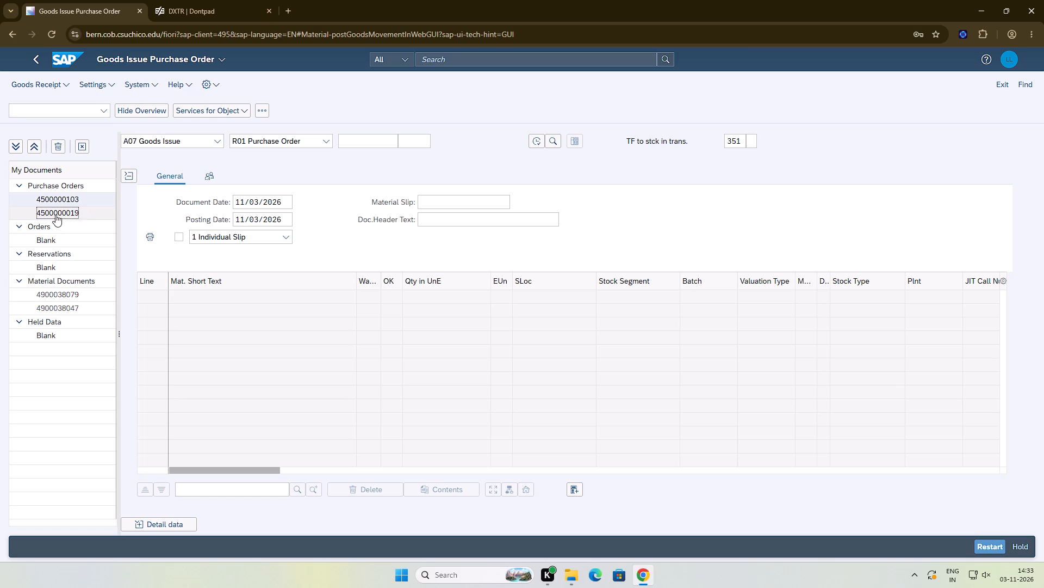
pyautogui.rightClick(55, 215)
pyautogui.click(29, 212)
pyautogui.moveTo(37, 210); pyautogui.dragTo(91, 219)
pyautogui.hotkey('ctrl', 'c')
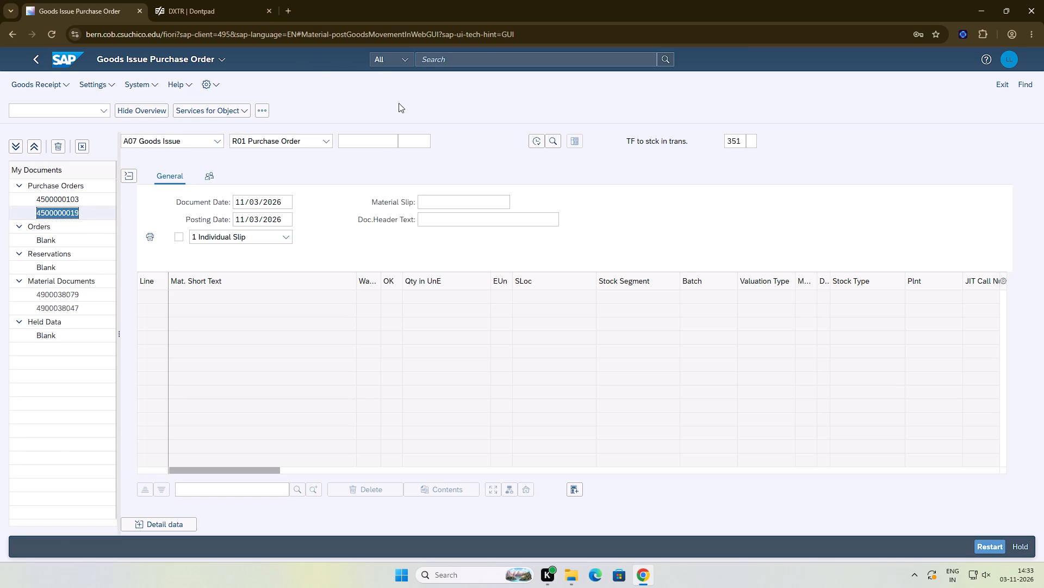
pyautogui.click(374, 144)
pyautogui.hotkey('ctrl', 'v')
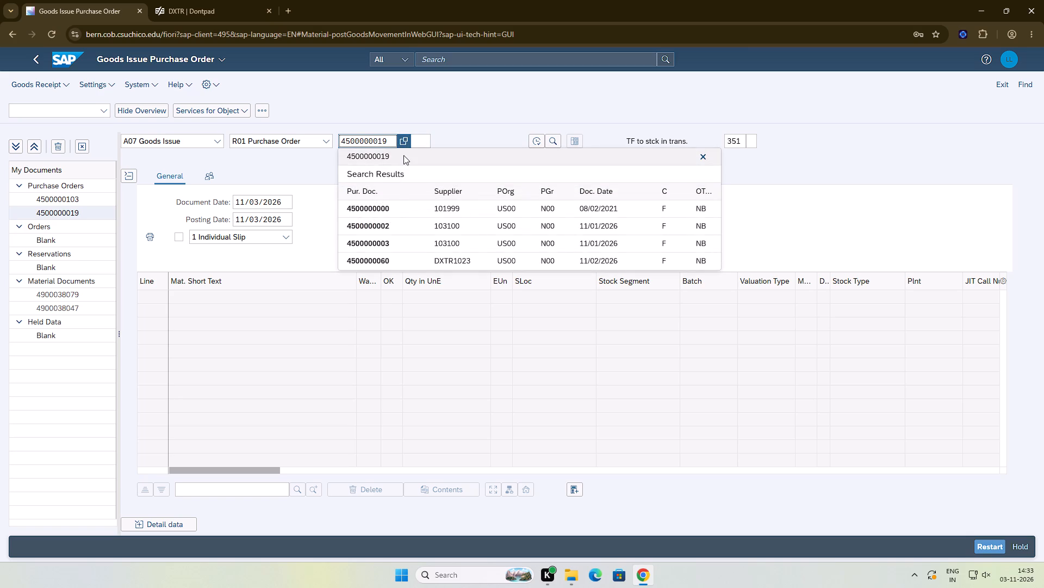
pyautogui.click(403, 155)
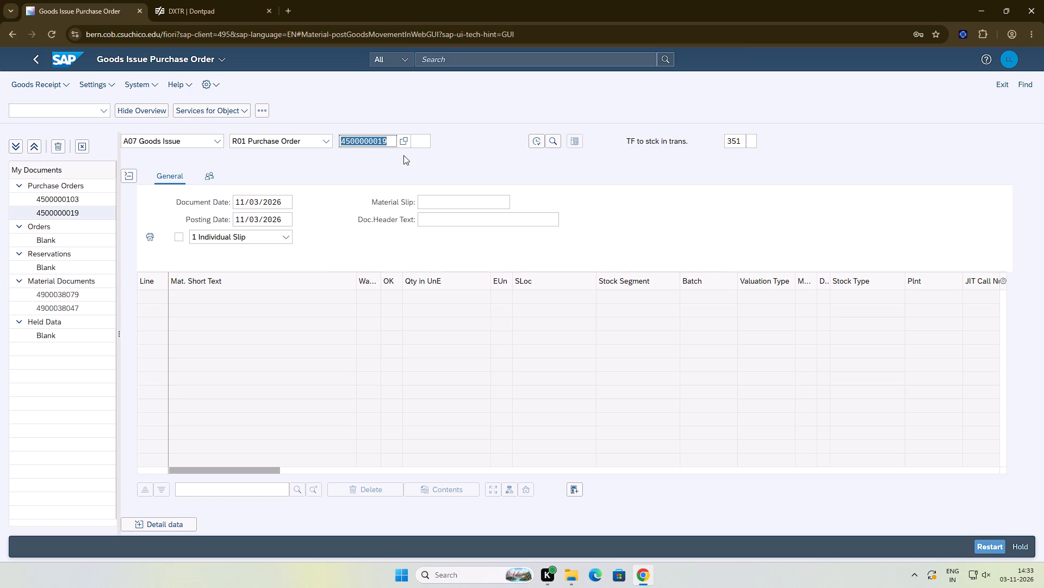
pyautogui.click(555, 139)
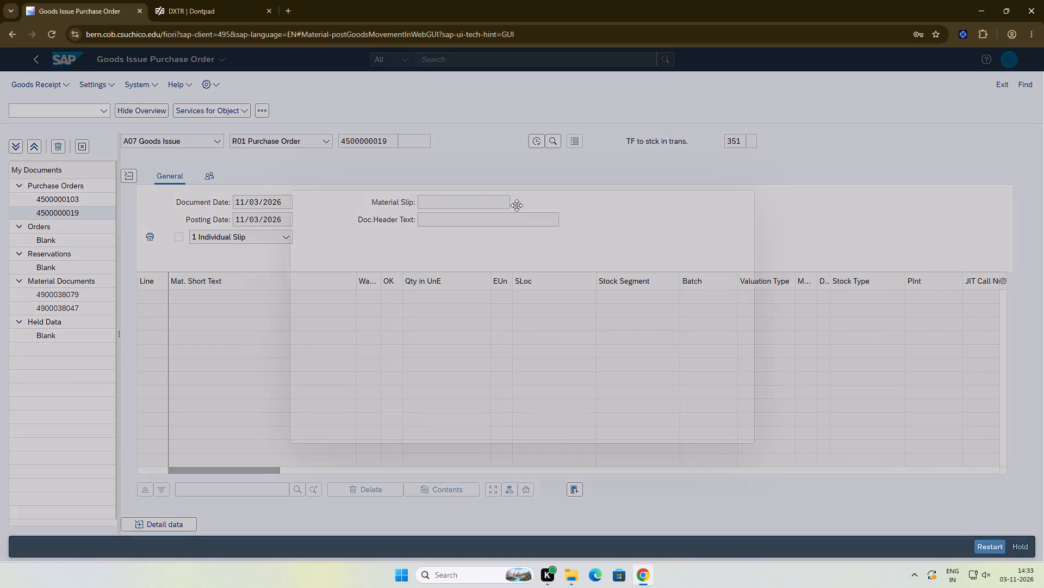
pyautogui.click(739, 208)
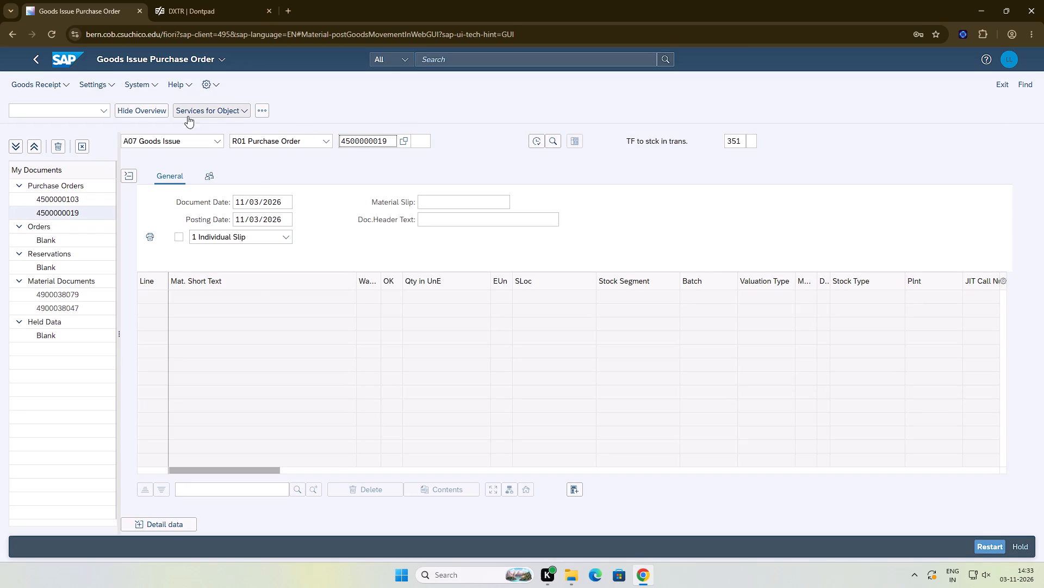
pyautogui.click(202, 139)
pyautogui.click(198, 158)
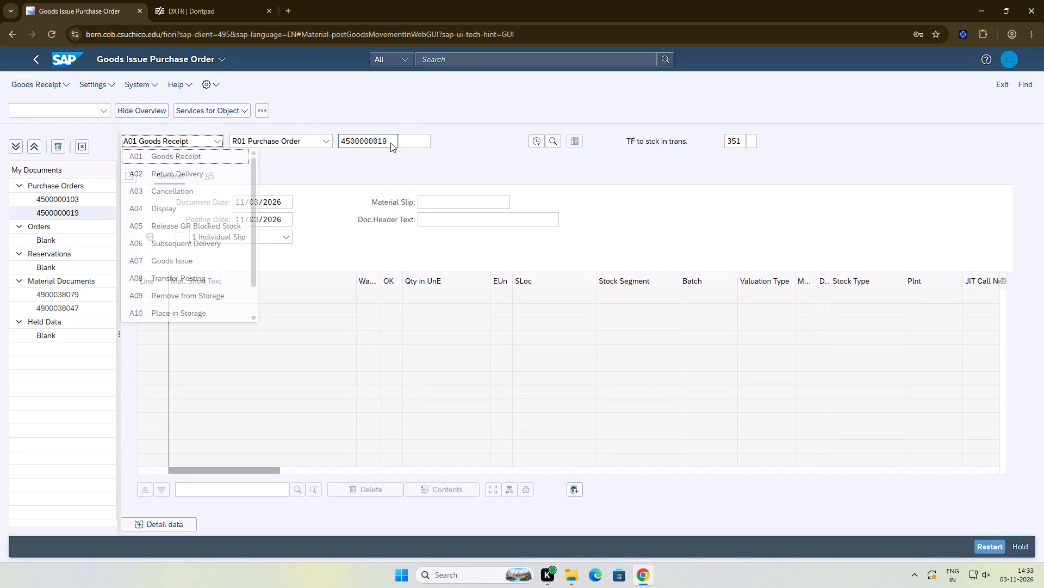
pyautogui.click(390, 143)
pyautogui.click(388, 144)
pyautogui.click(380, 140)
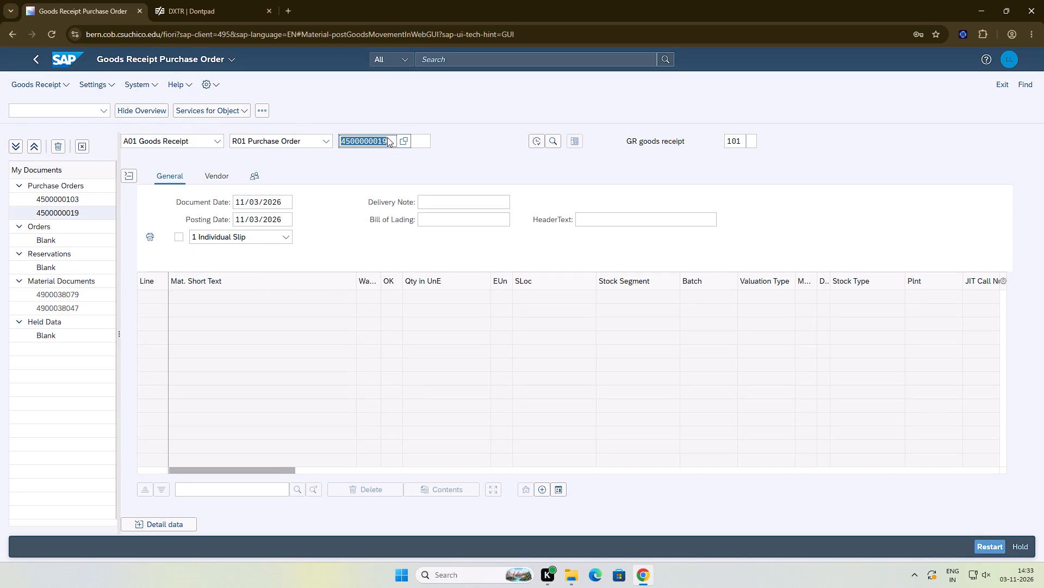
pyautogui.press('Return')
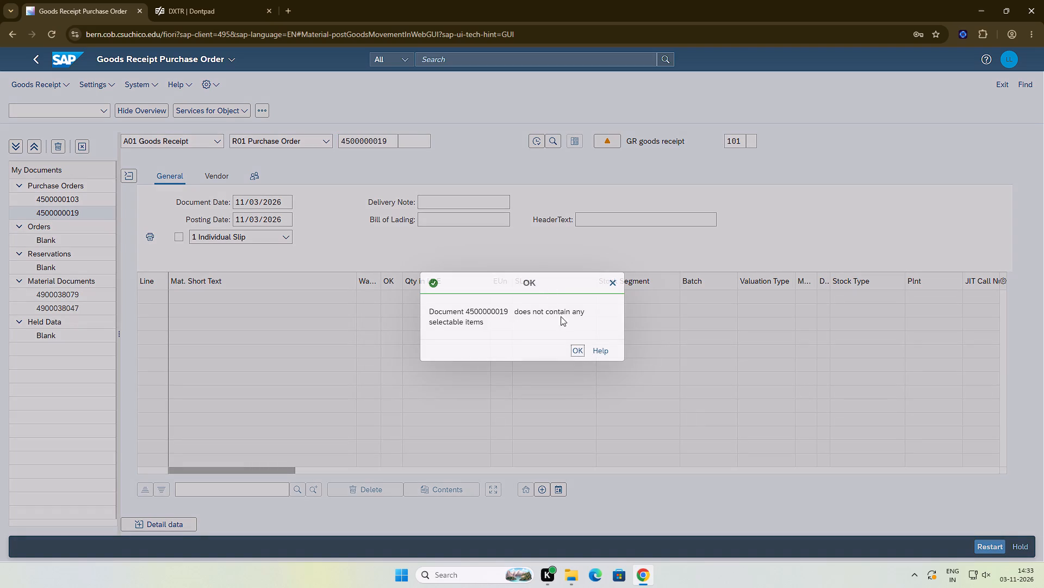
pyautogui.click(576, 350)
# Open the purchase order search for the goods receipt and choose Plant Dallas (DL00) as the supplying plant.
pyautogui.click(550, 141)
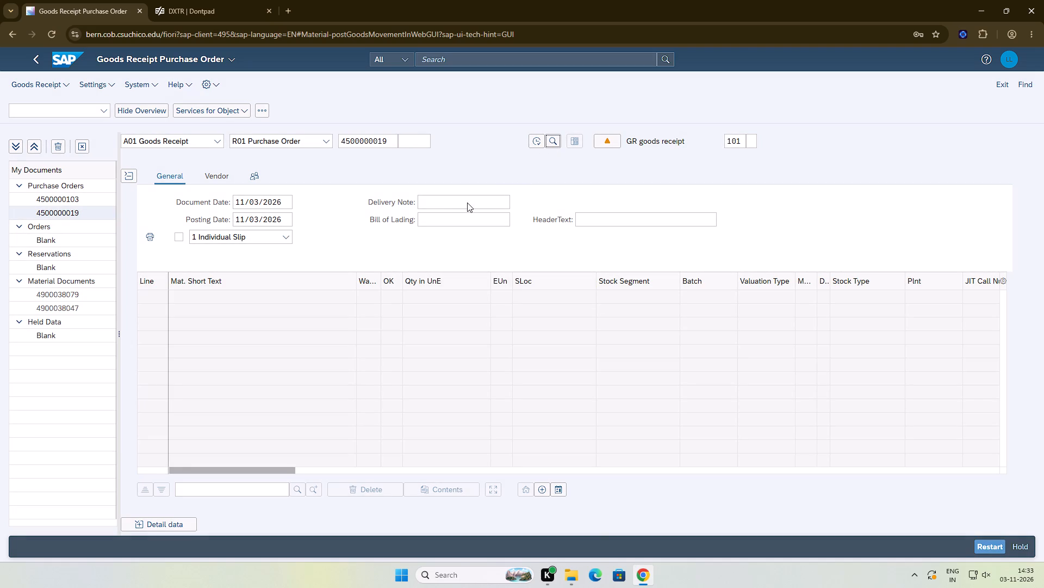
pyautogui.click(442, 242)
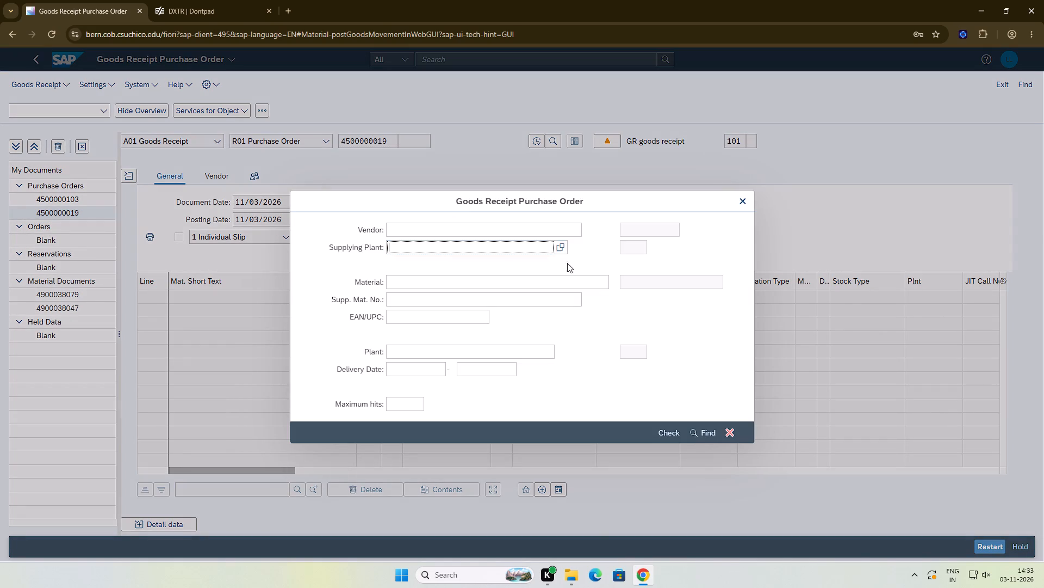
pyautogui.click(558, 252)
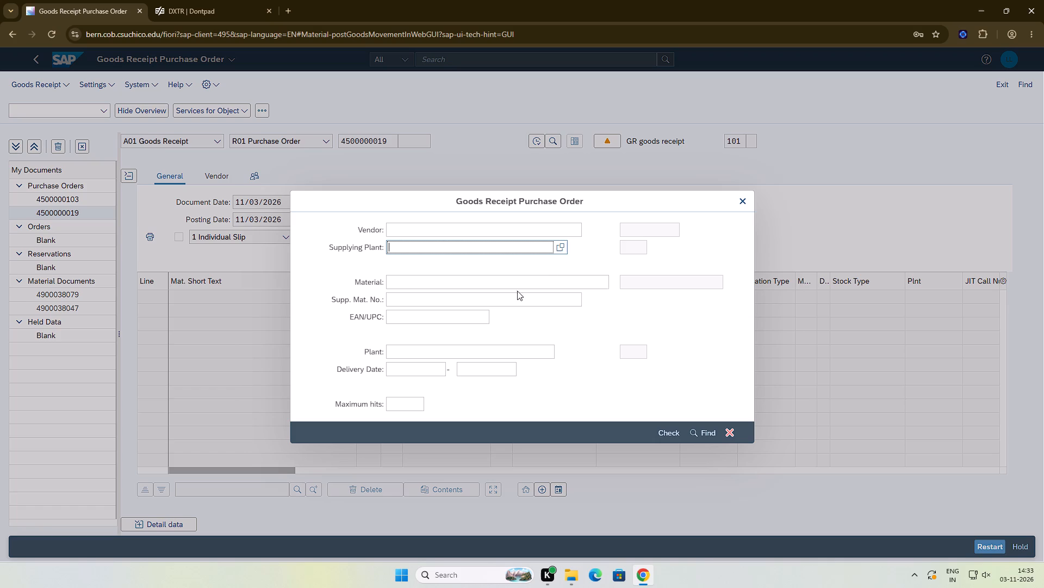
pyautogui.click(294, 325)
pyautogui.click(299, 315)
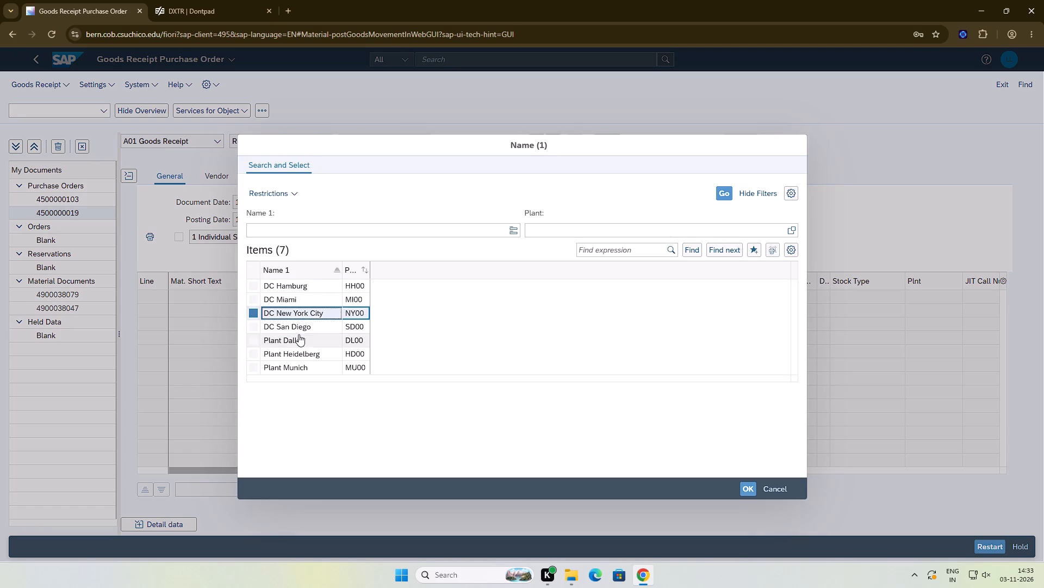
pyautogui.click(299, 339)
pyautogui.click(741, 481)
pyautogui.click(747, 485)
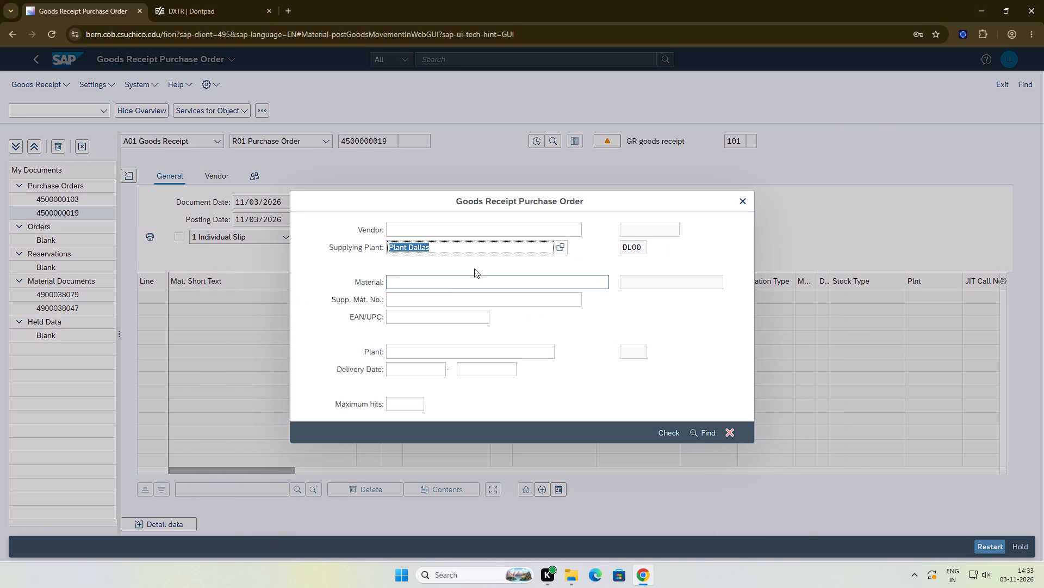
# Set the material to DXTR1070 and the receiving plant to DC San Diego (SD00), and find matching purchase orders.
pyautogui.click(469, 288)
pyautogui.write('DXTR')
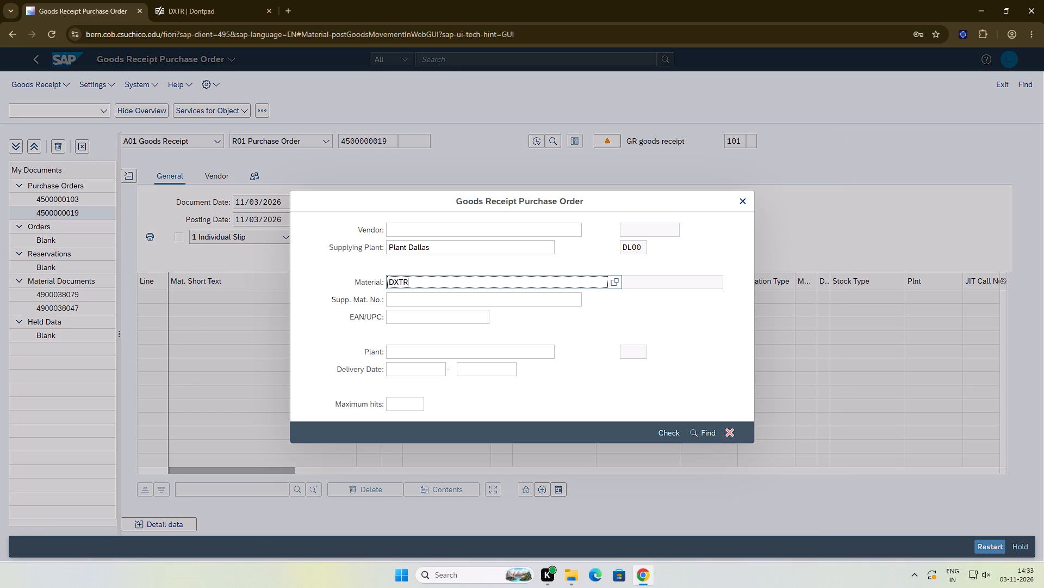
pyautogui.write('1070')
pyautogui.click(495, 344)
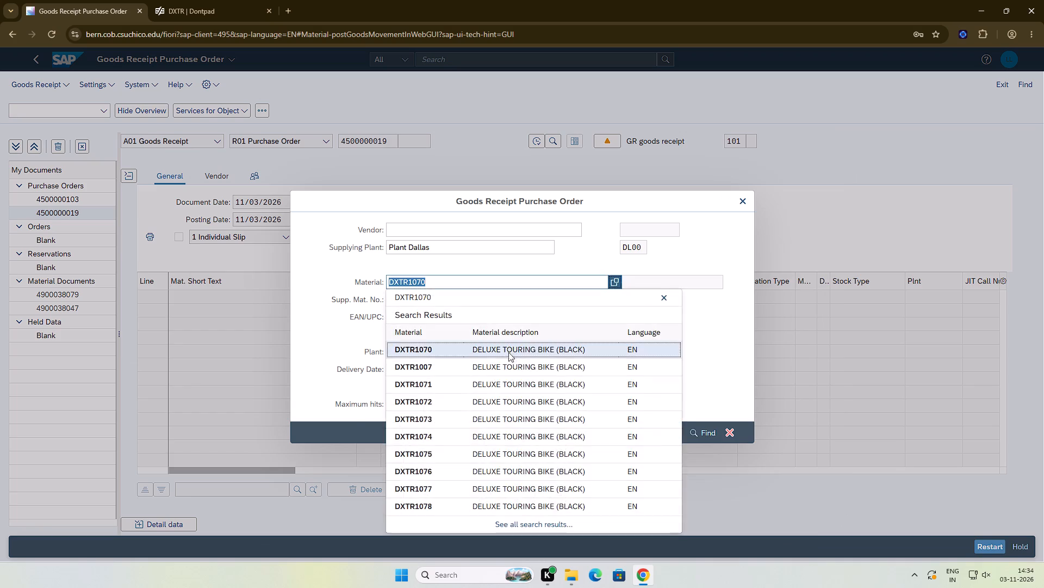
pyautogui.click(488, 347)
pyautogui.click(562, 356)
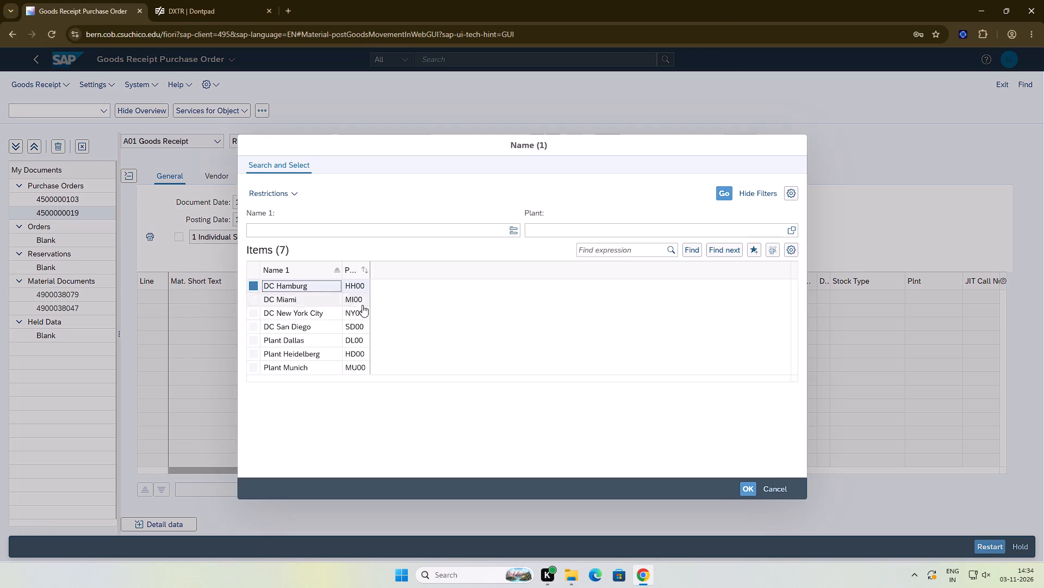
pyautogui.click(311, 324)
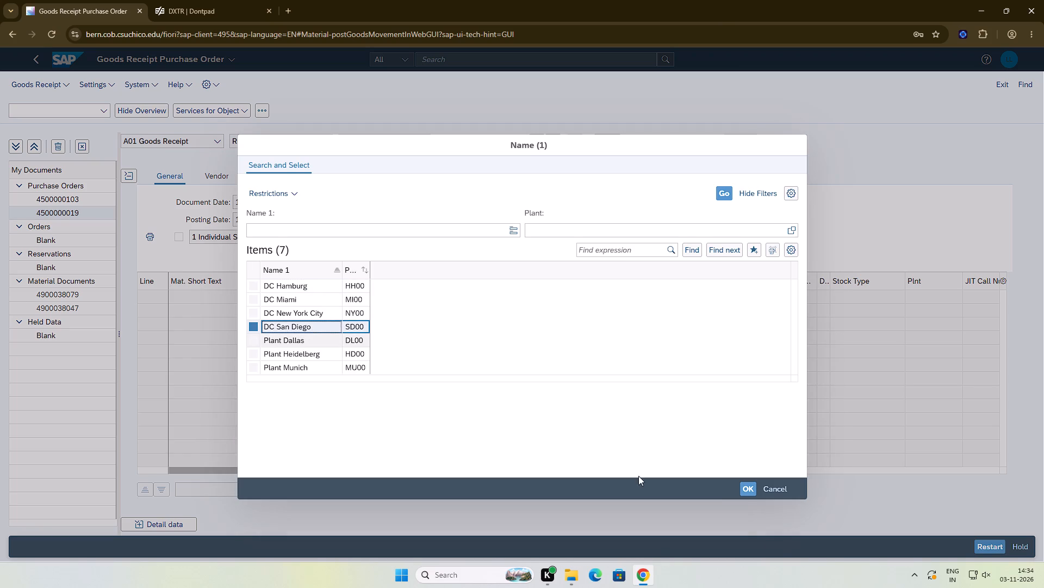
pyautogui.click(742, 489)
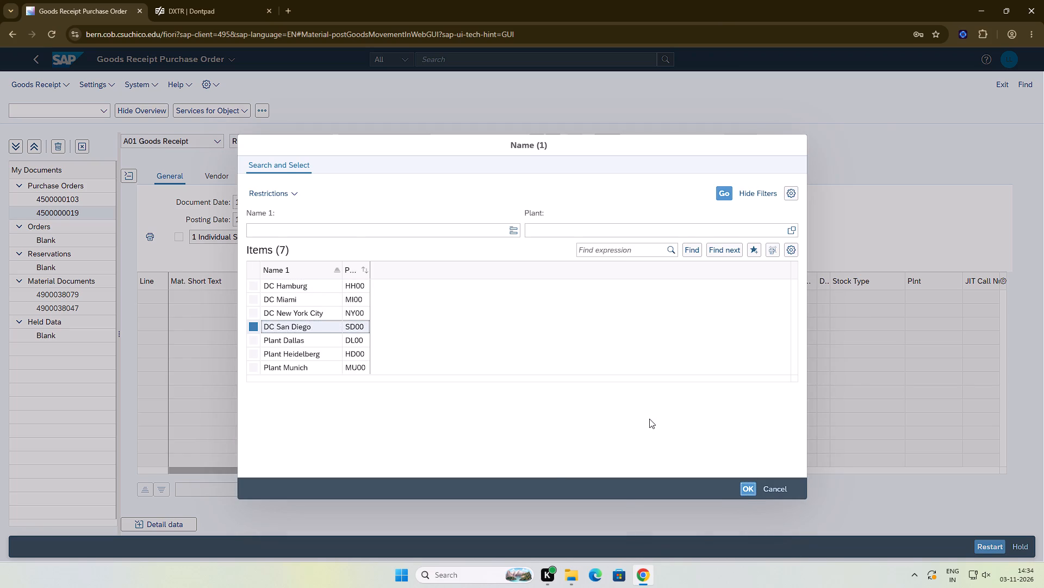
pyautogui.click(673, 433)
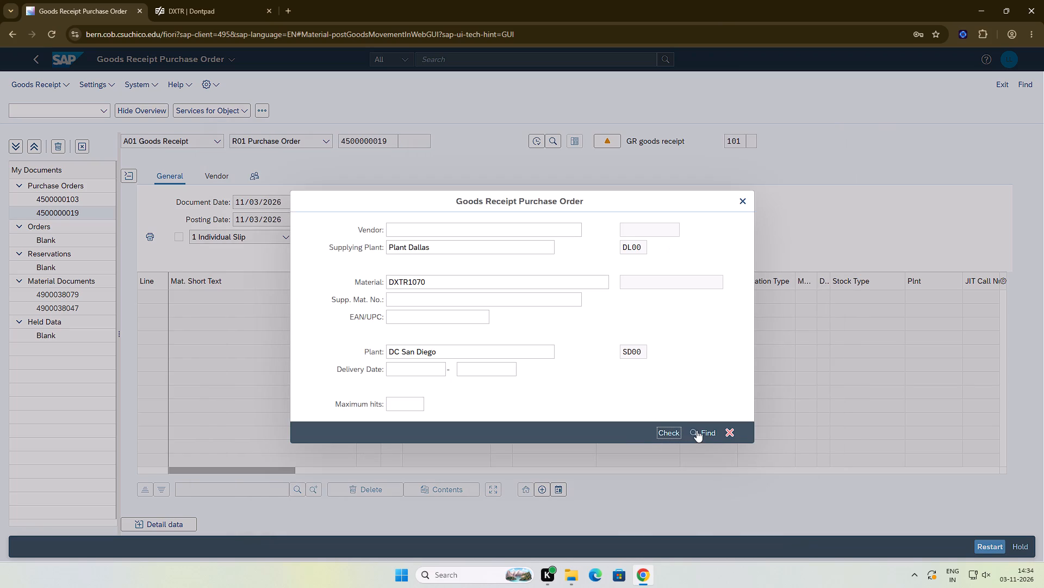
pyautogui.click(697, 430)
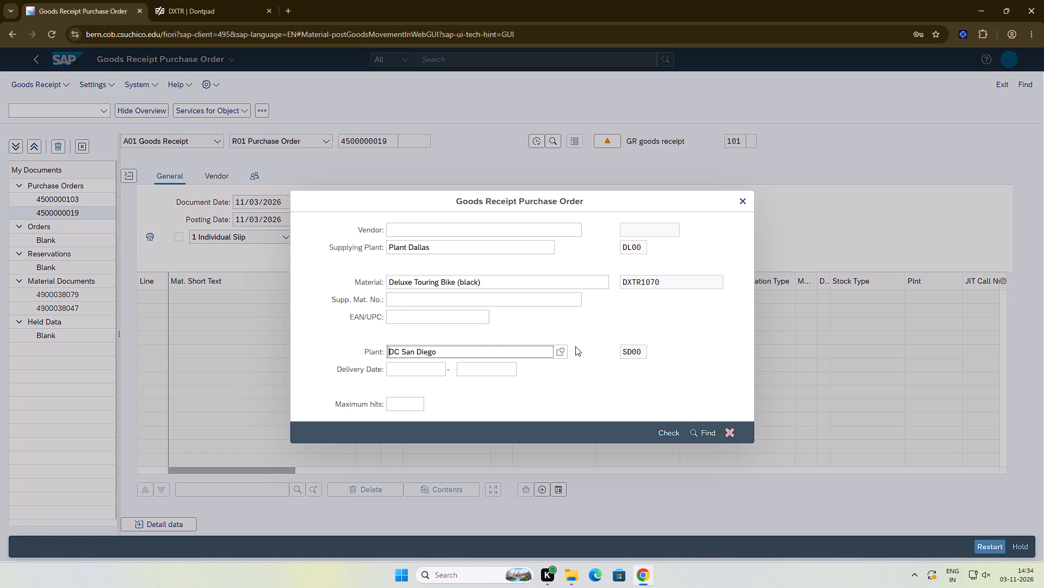
pyautogui.click(704, 431)
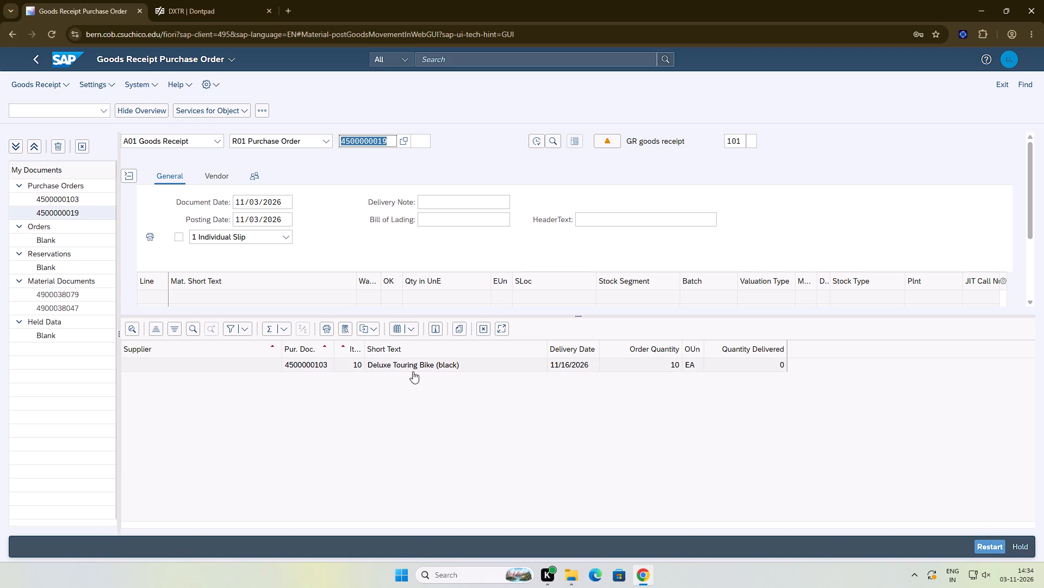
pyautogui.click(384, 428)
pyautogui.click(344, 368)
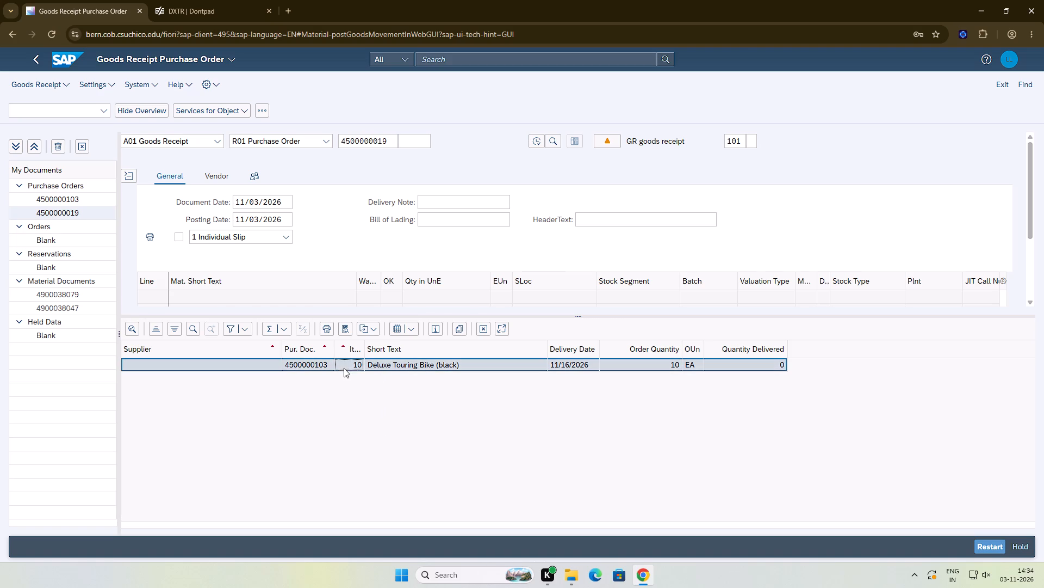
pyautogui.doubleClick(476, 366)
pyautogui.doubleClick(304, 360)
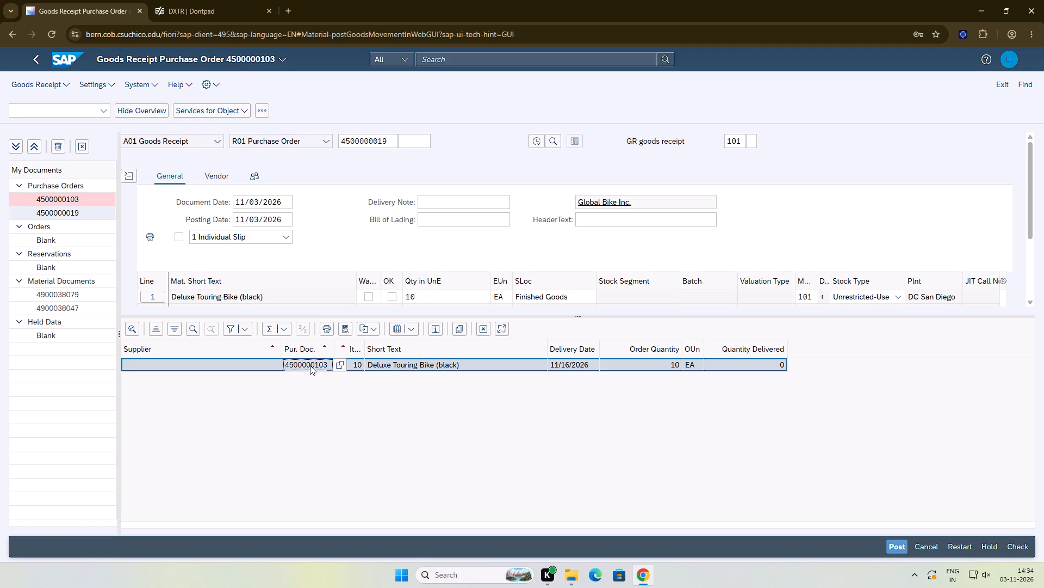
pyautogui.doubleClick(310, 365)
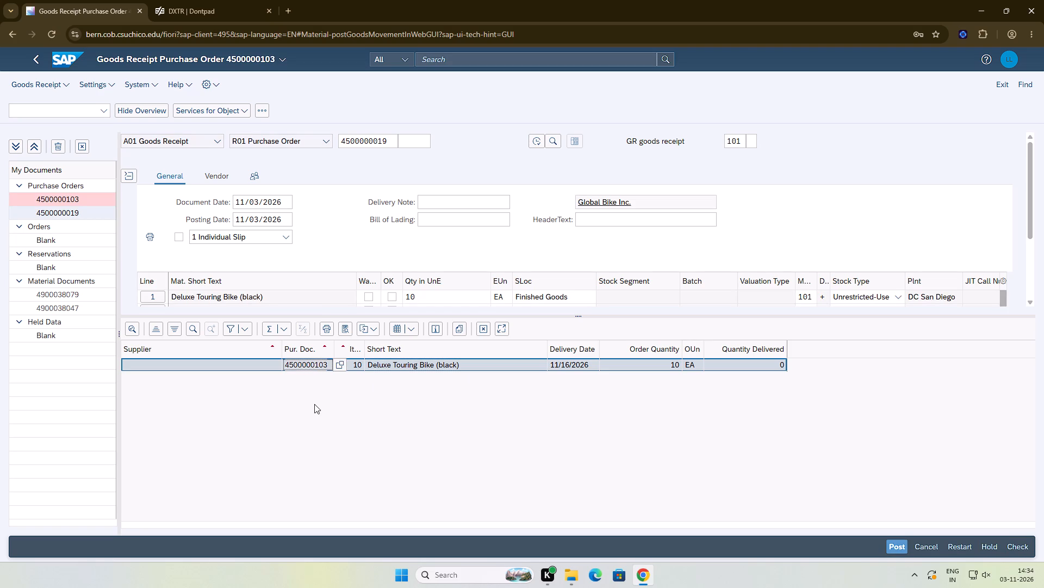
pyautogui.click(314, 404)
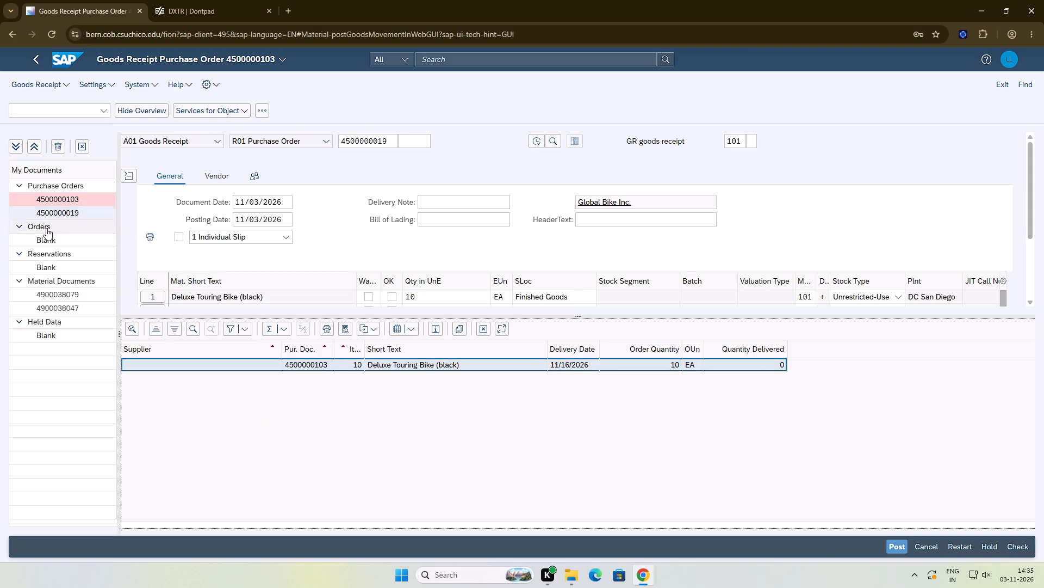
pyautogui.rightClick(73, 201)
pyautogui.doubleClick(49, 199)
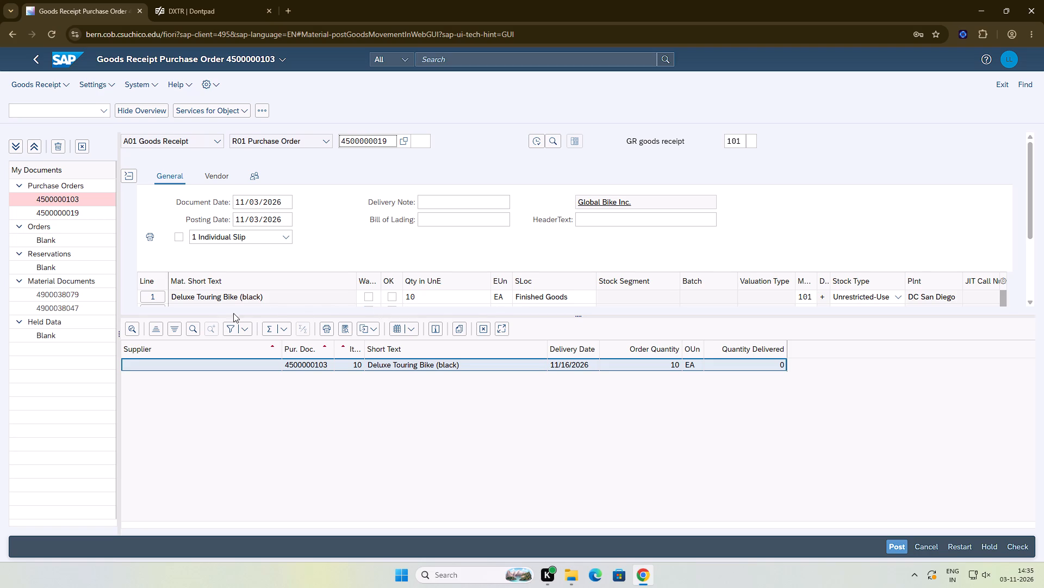
# Enlarge the goods receipt's item area and examine the loaded item lines for duplicates.
pyautogui.moveTo(237, 316); pyautogui.dragTo(235, 381)
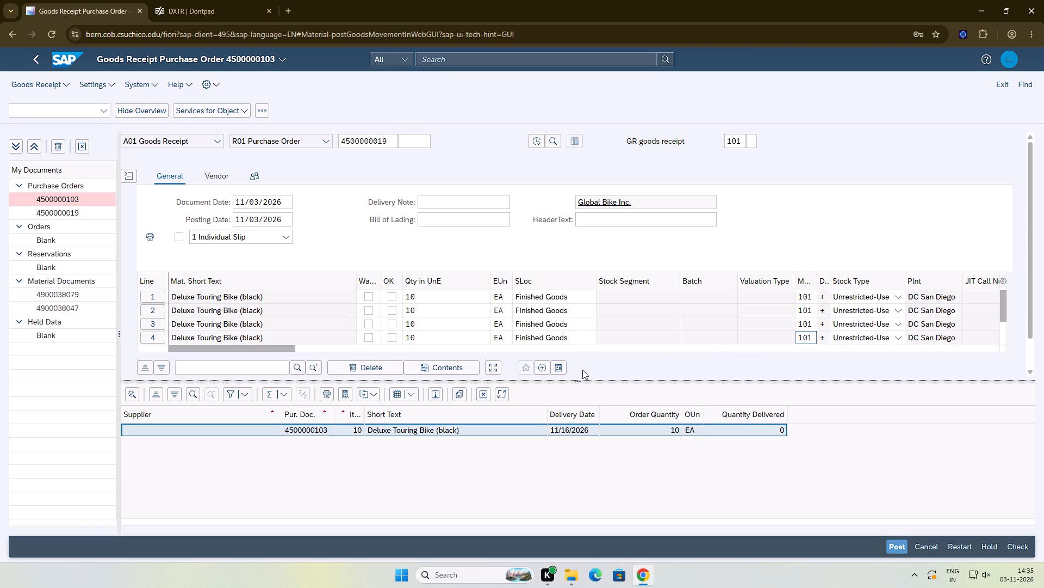
pyautogui.scroll(-5, 417, 326)
pyautogui.scroll(3, 417, 321)
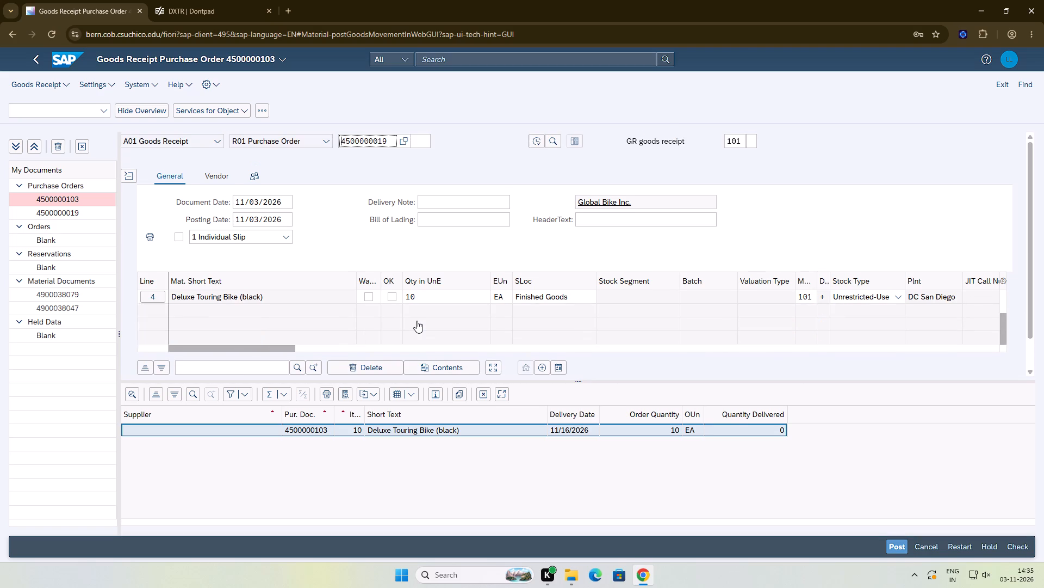
pyautogui.scroll(2, 417, 321)
pyautogui.scroll(-3, 417, 321)
pyautogui.scroll(3, 417, 321)
pyautogui.scroll(-2, 417, 321)
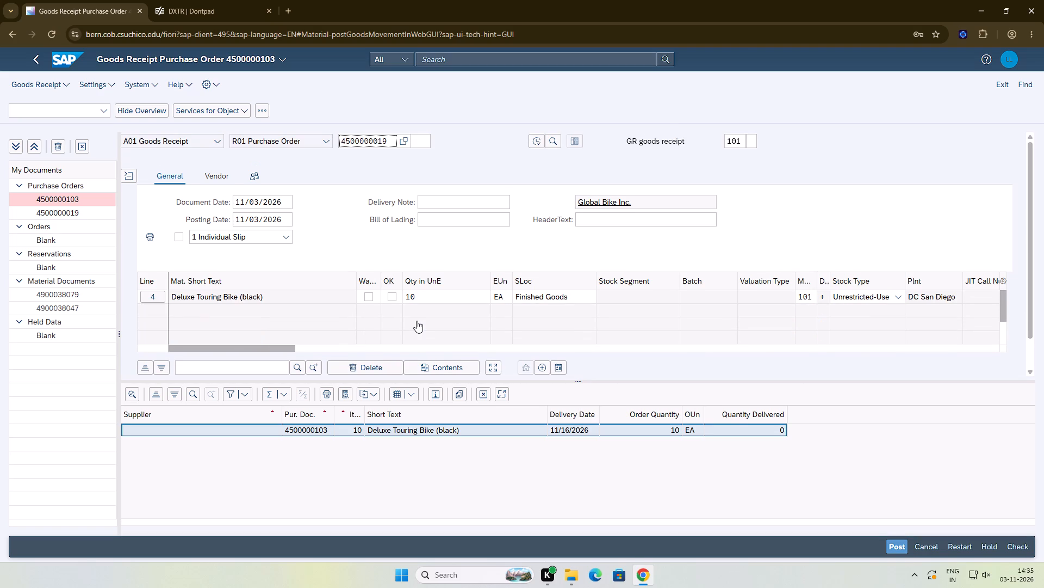
pyautogui.scroll(-2, 417, 321)
pyautogui.scroll(2, 417, 321)
pyautogui.scroll(2, 726, 317)
pyautogui.scroll(-3, 726, 317)
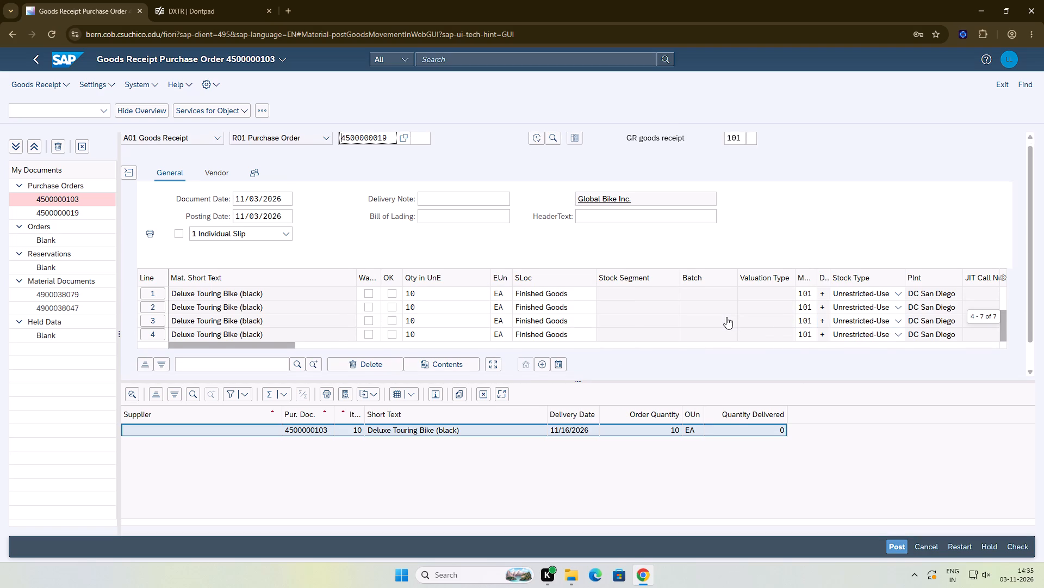
pyautogui.scroll(4, 726, 317)
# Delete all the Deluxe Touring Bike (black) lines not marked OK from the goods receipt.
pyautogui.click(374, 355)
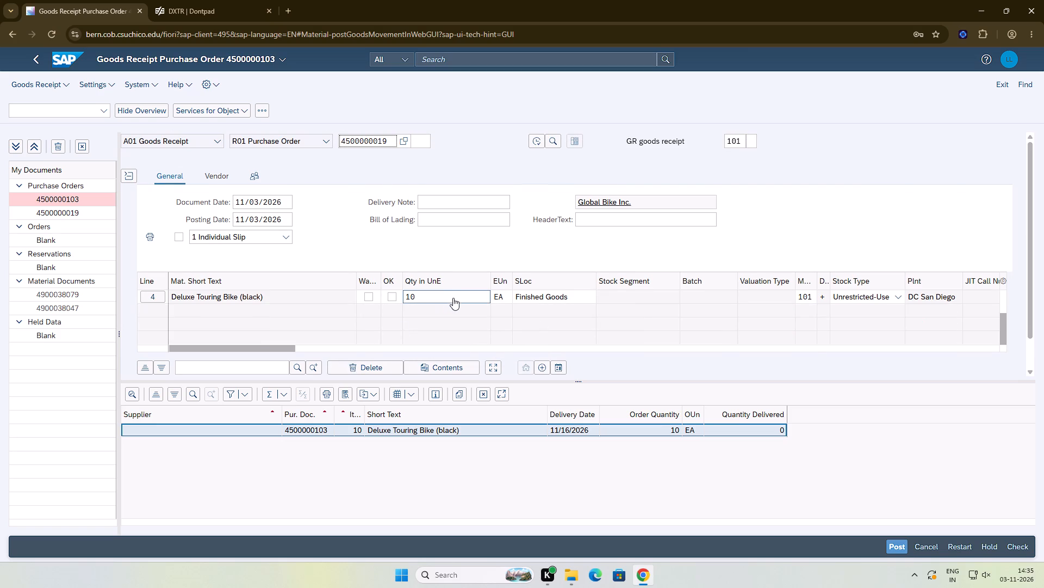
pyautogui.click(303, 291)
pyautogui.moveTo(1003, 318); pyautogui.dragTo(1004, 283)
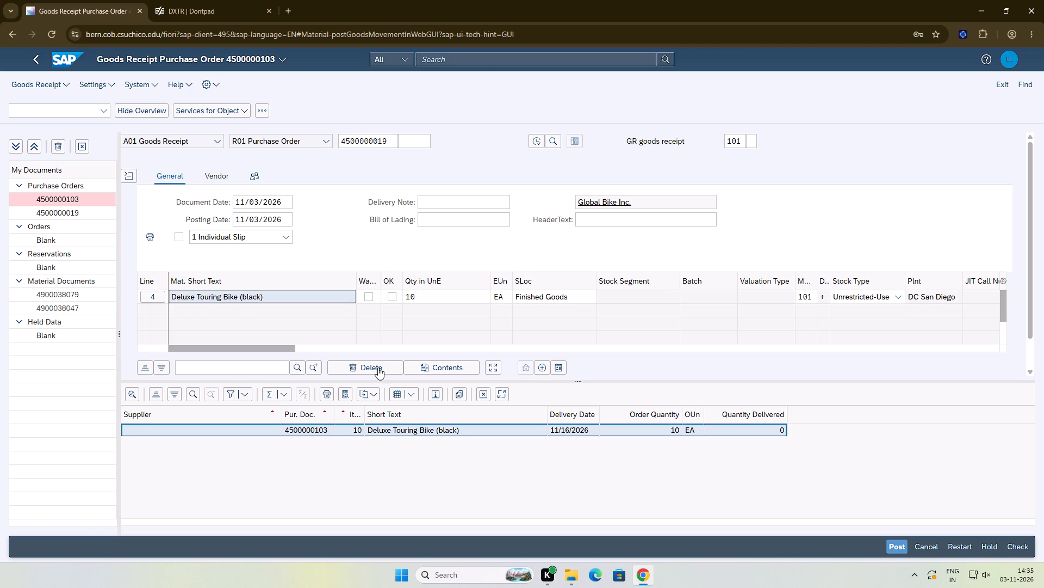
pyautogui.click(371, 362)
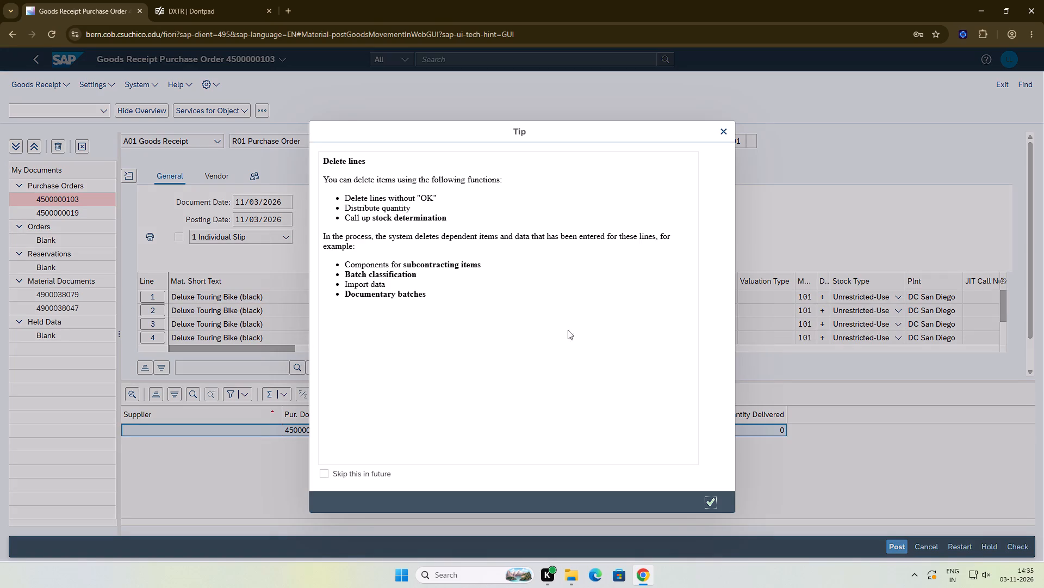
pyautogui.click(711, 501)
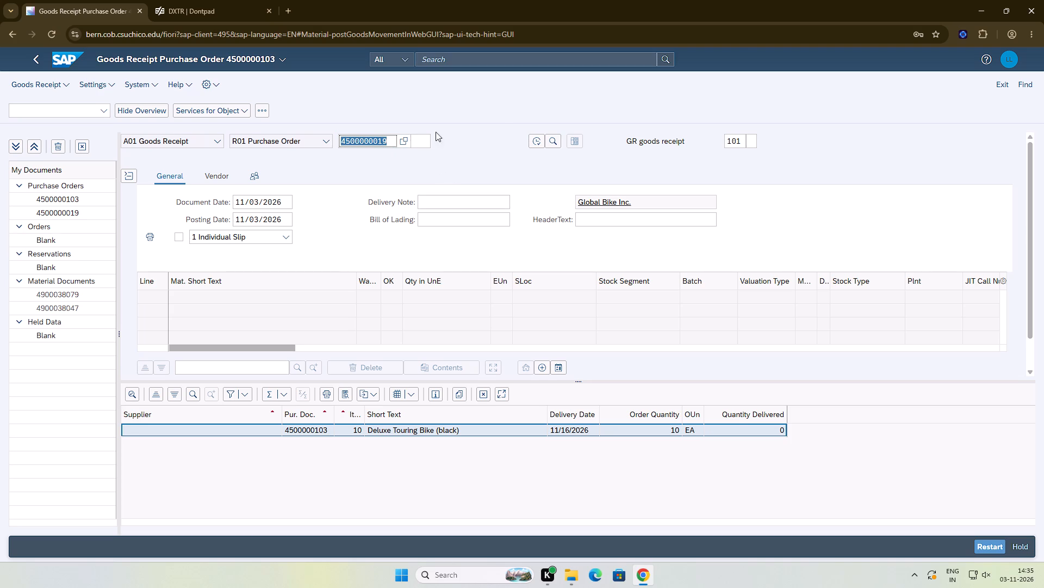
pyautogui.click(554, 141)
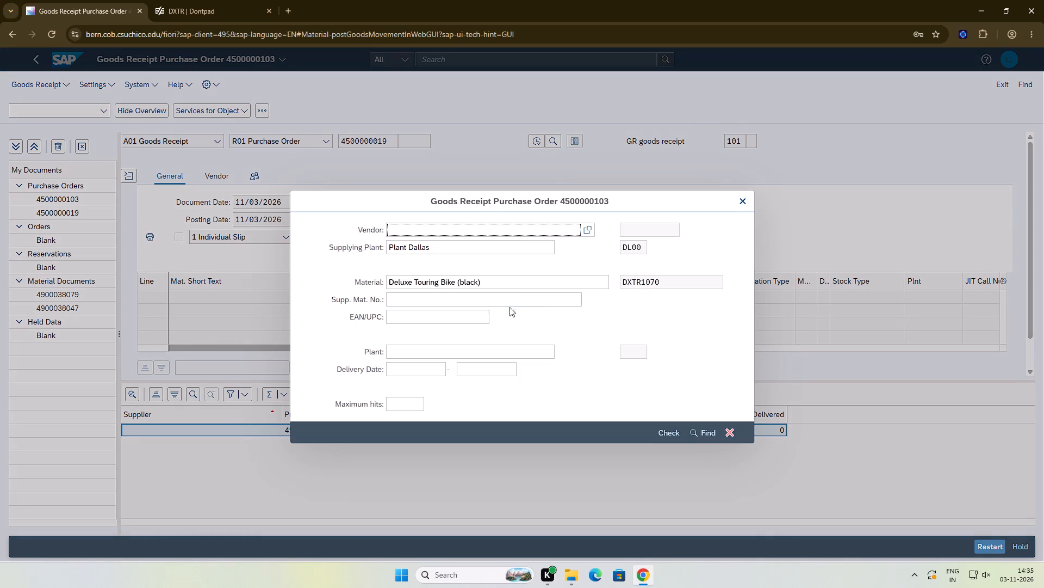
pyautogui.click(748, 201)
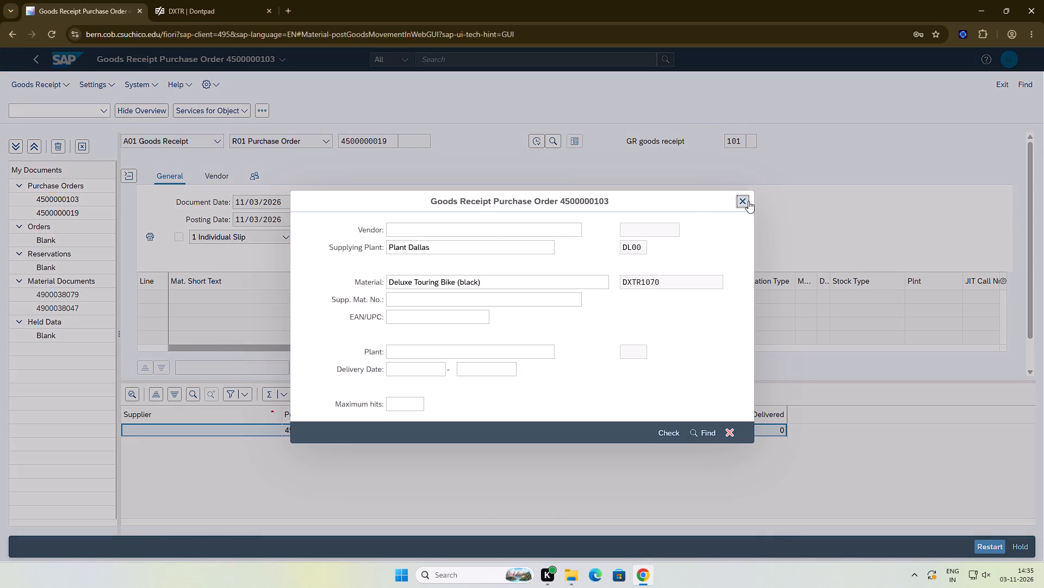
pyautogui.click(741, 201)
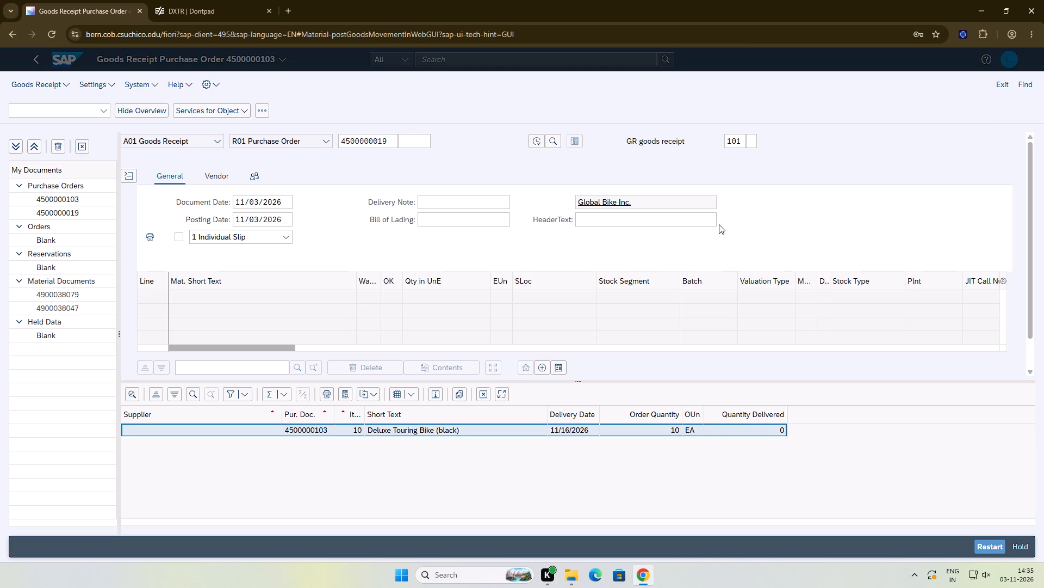
pyautogui.doubleClick(383, 431)
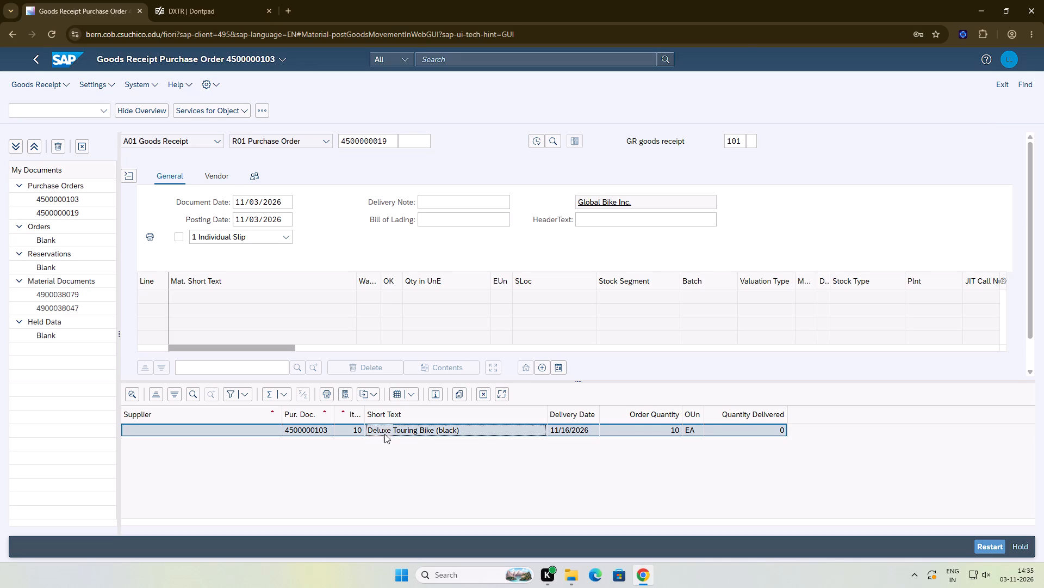
pyautogui.click(326, 461)
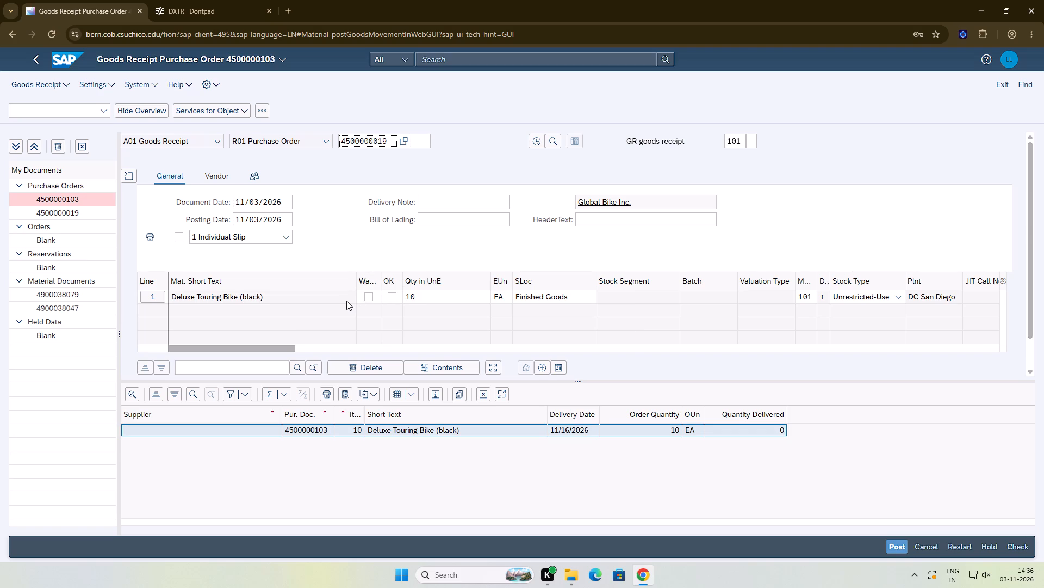
# Mark the Deluxe Touring Bike (black) line as OK and post the goods receipt.
pyautogui.click(390, 298)
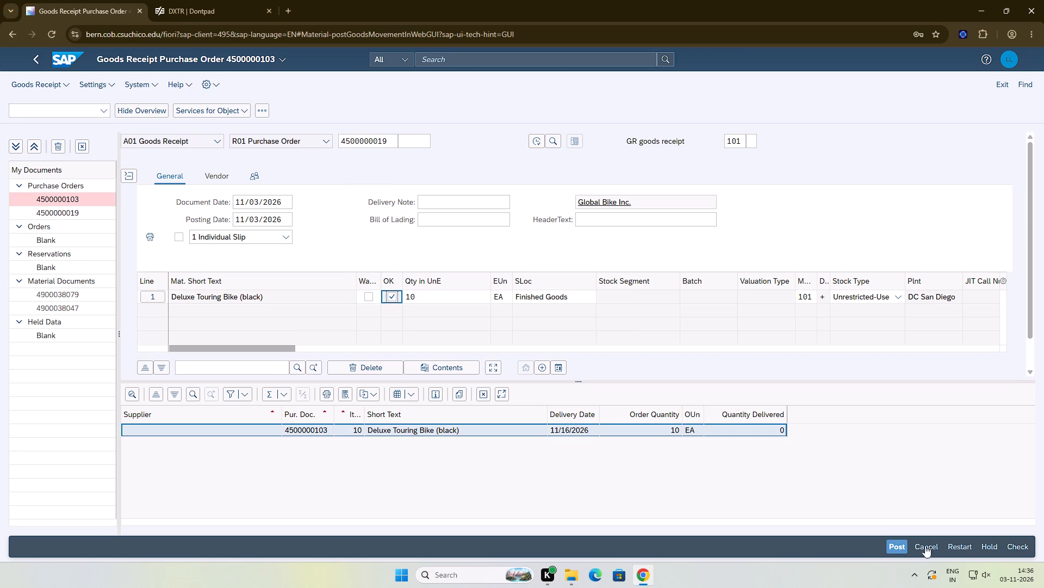
pyautogui.click(893, 547)
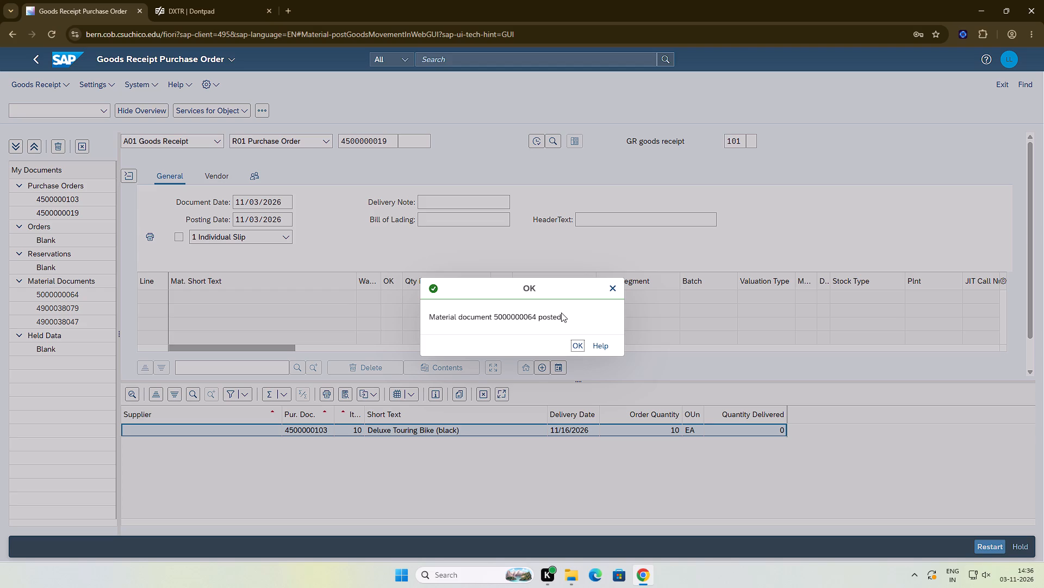
# Return to the SAP home page.
pyautogui.click(55, 55)
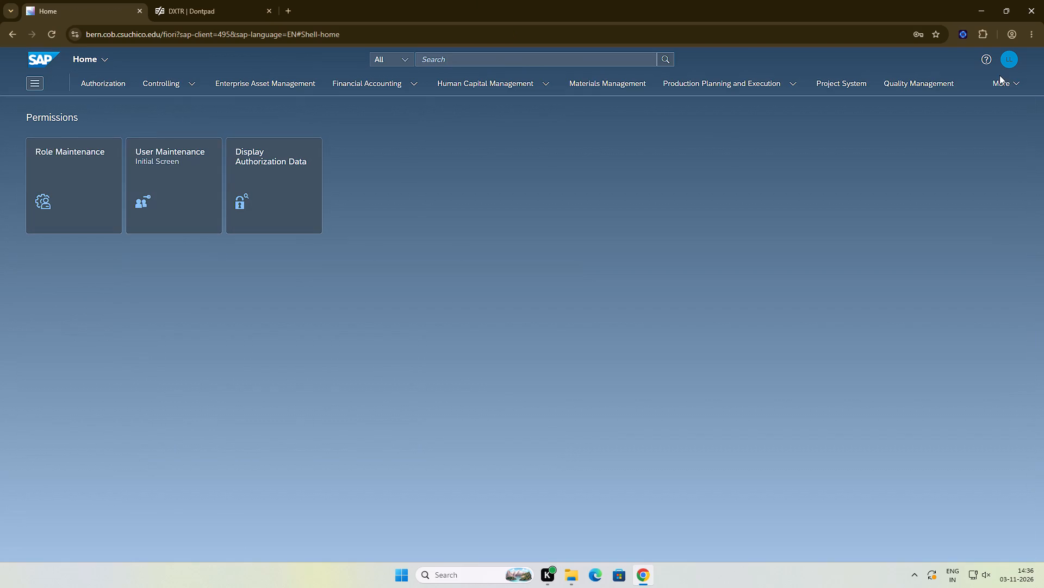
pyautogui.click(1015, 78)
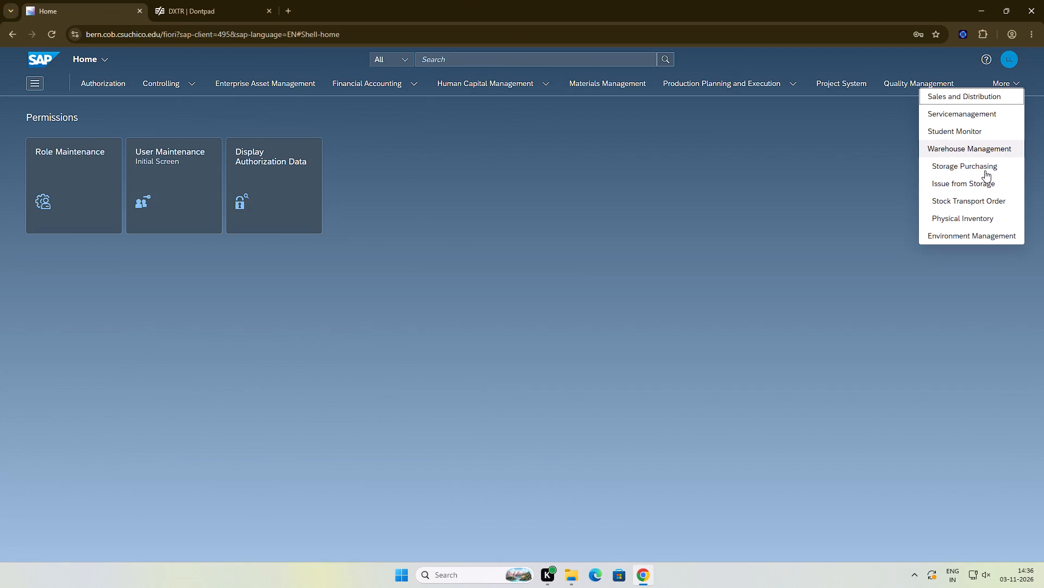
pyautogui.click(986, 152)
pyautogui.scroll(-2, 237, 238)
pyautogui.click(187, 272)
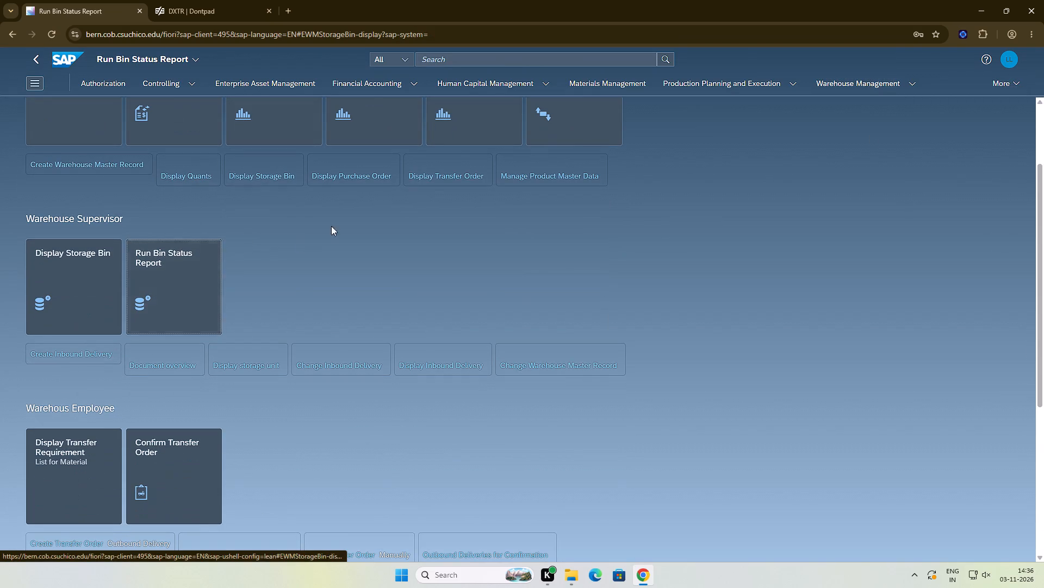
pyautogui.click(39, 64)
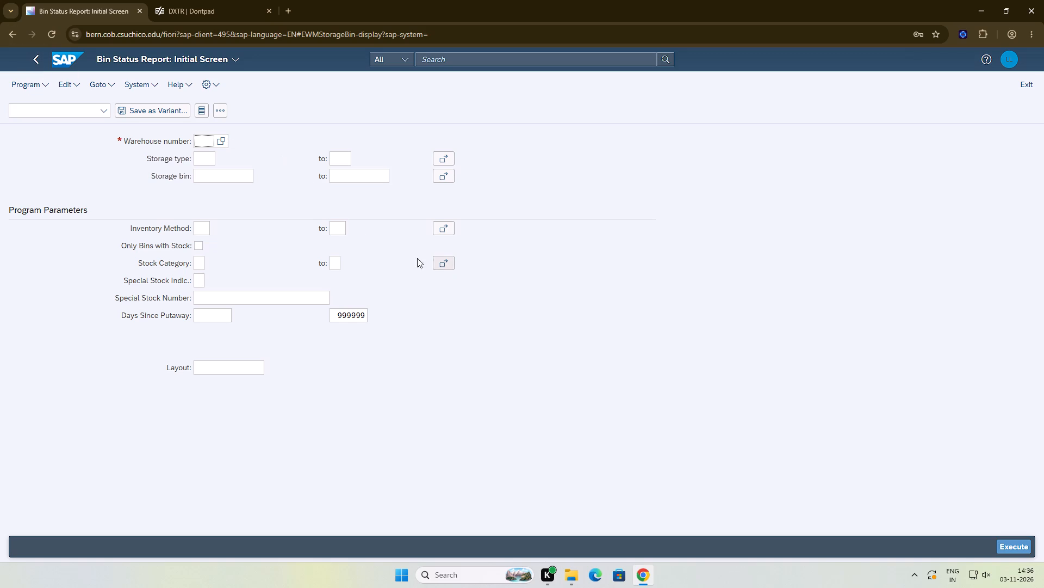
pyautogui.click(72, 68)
# Open the Display Stock Overview app for the plant manager in the Warehouse Management area.
pyautogui.click(1017, 88)
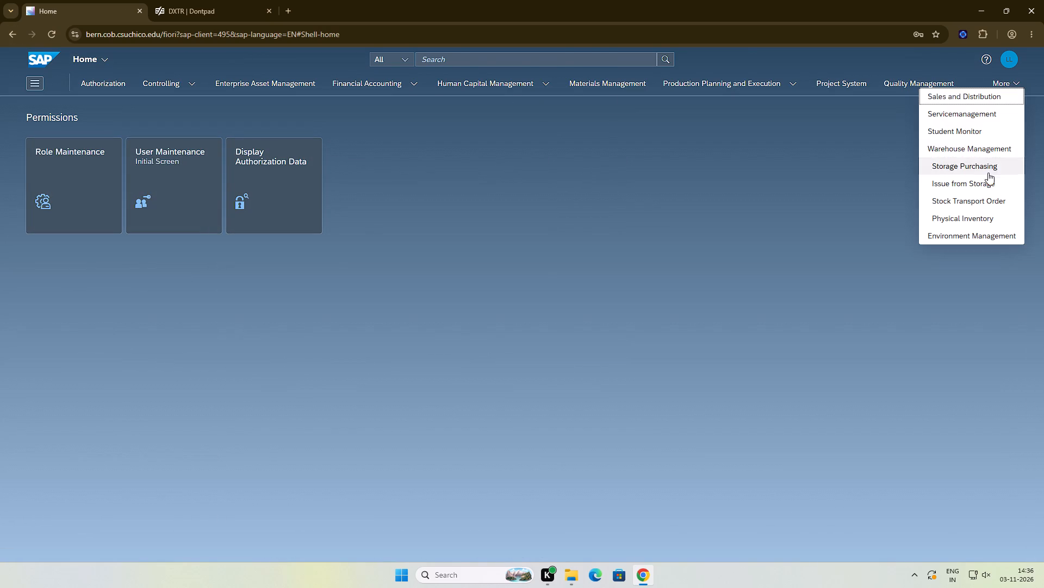
pyautogui.click(977, 143)
pyautogui.scroll(3, 161, 248)
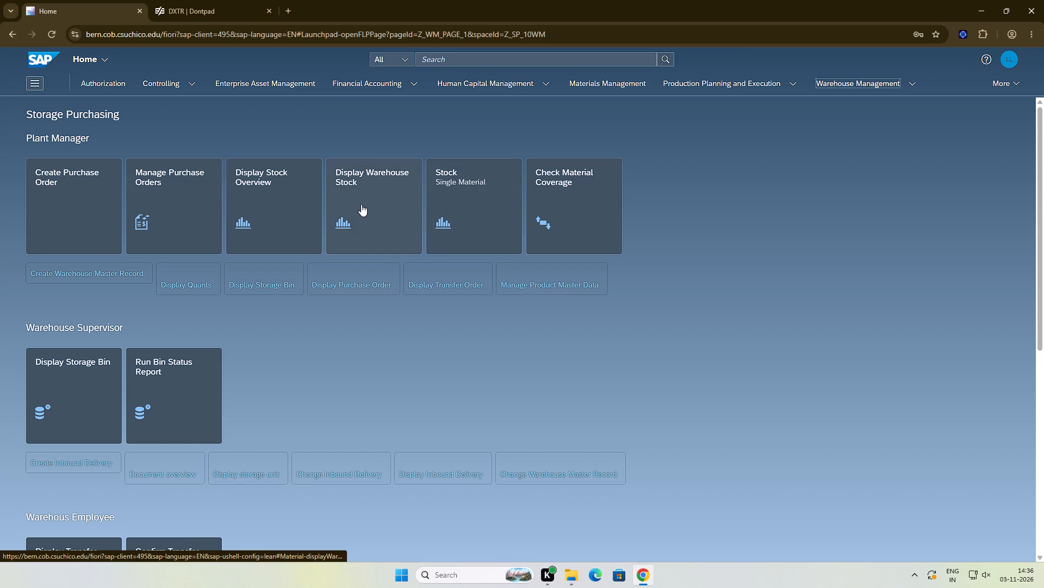
pyautogui.click(279, 206)
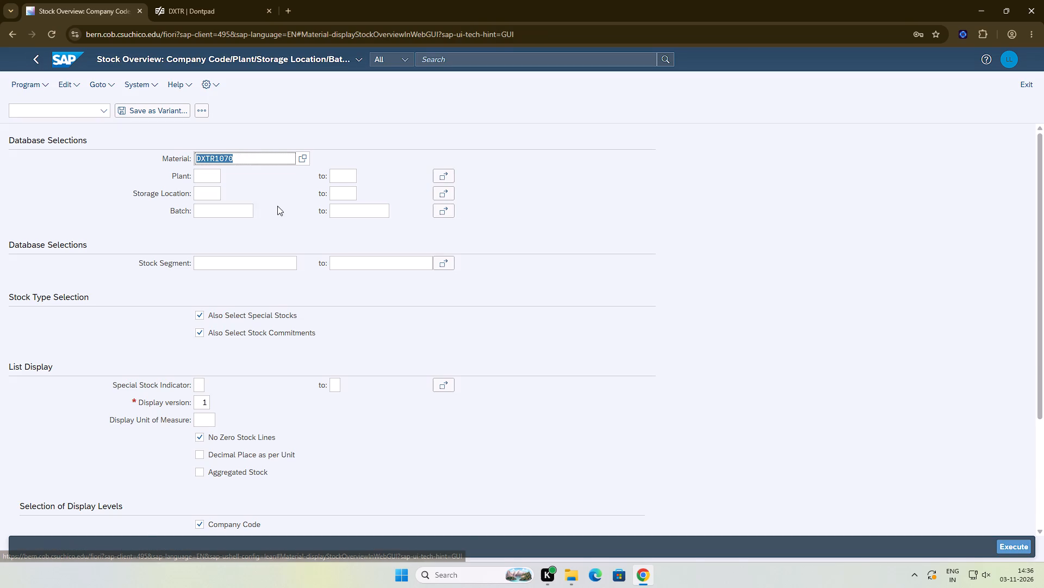